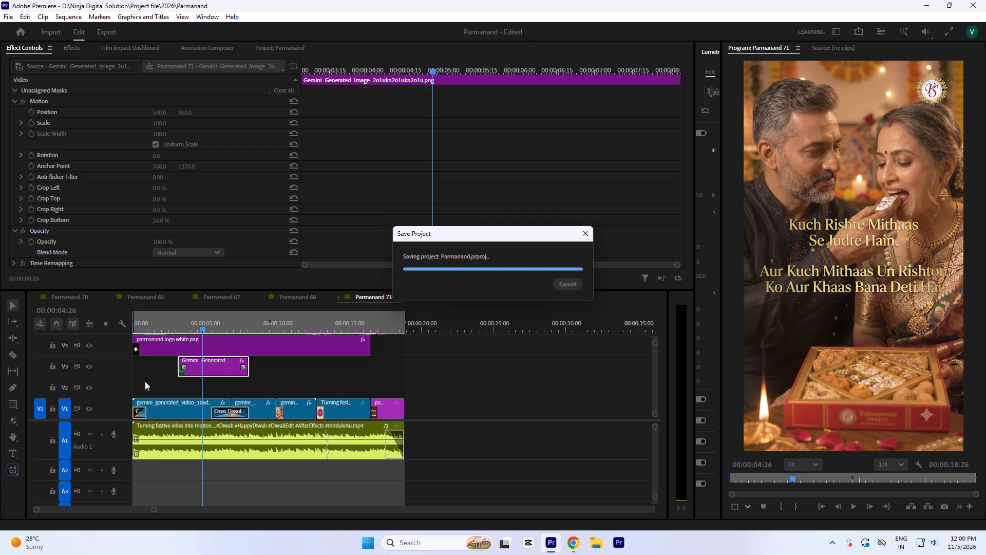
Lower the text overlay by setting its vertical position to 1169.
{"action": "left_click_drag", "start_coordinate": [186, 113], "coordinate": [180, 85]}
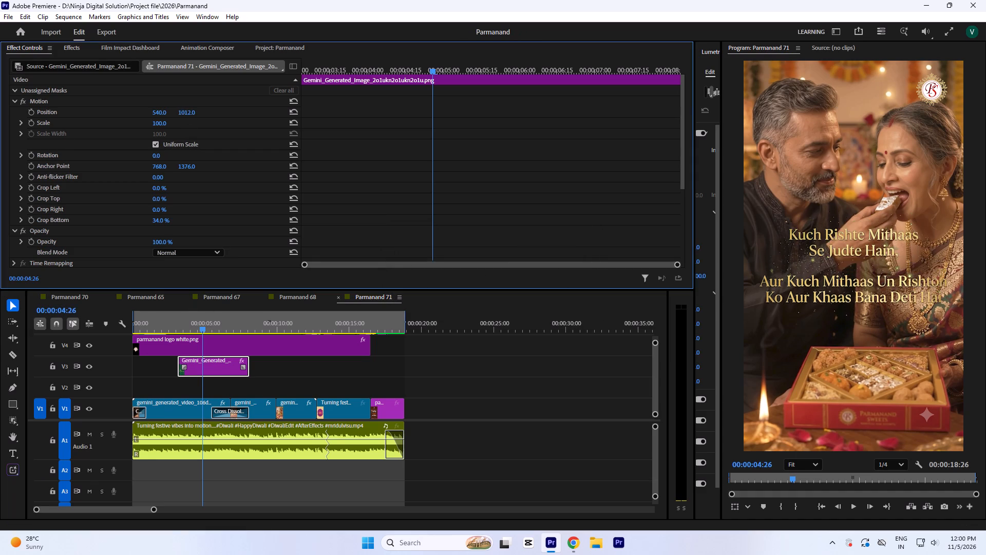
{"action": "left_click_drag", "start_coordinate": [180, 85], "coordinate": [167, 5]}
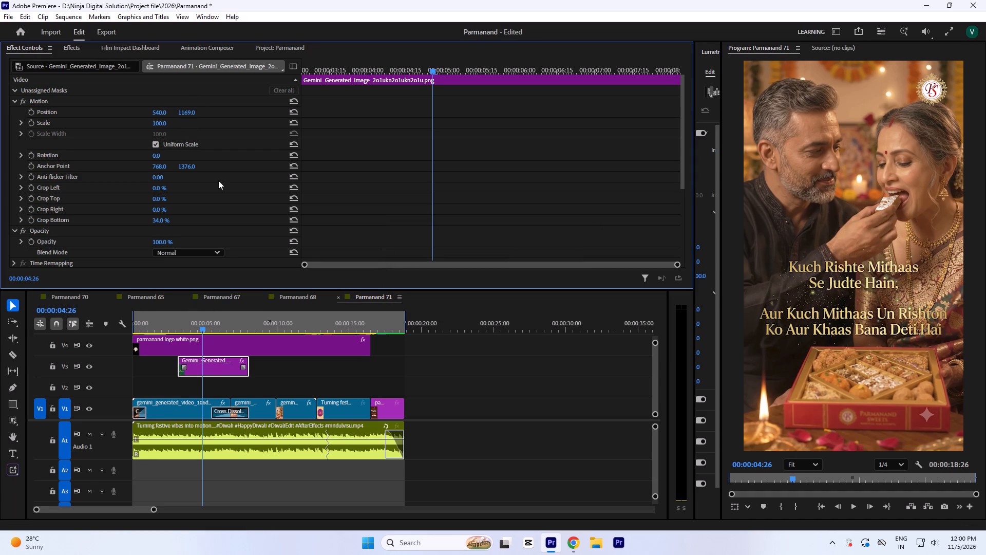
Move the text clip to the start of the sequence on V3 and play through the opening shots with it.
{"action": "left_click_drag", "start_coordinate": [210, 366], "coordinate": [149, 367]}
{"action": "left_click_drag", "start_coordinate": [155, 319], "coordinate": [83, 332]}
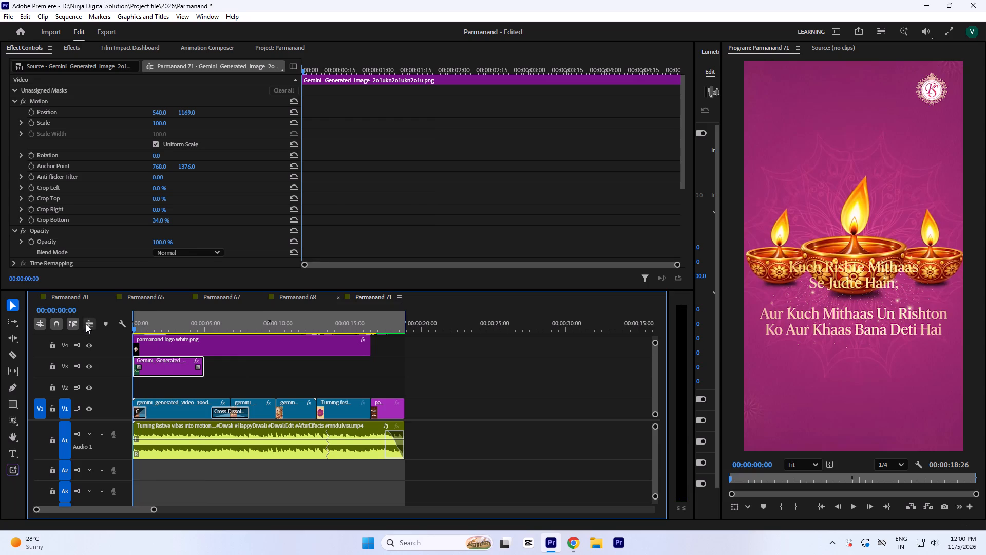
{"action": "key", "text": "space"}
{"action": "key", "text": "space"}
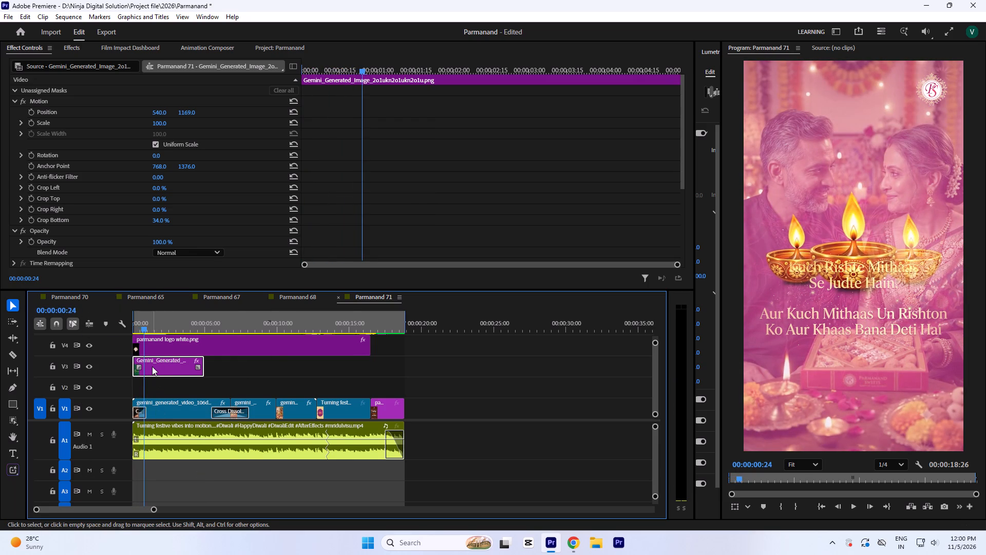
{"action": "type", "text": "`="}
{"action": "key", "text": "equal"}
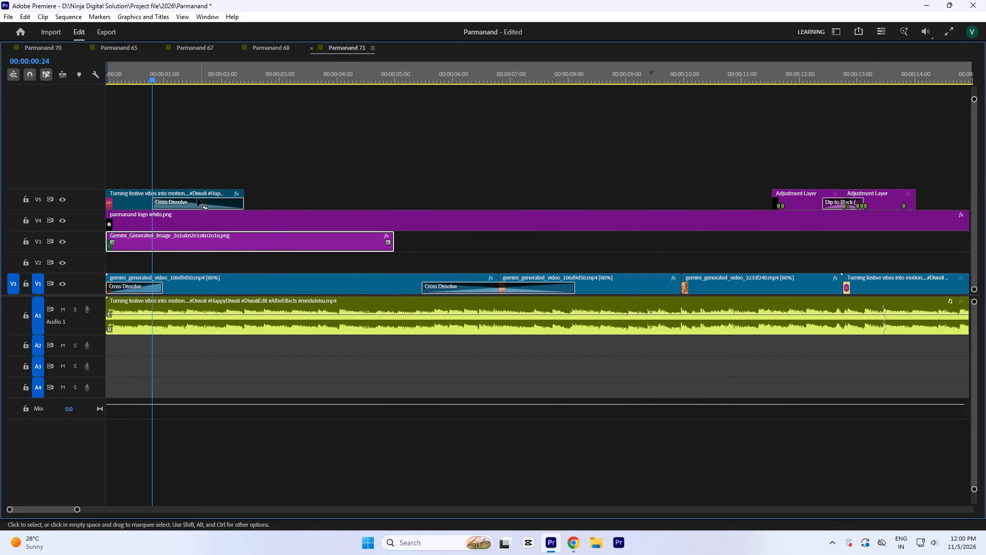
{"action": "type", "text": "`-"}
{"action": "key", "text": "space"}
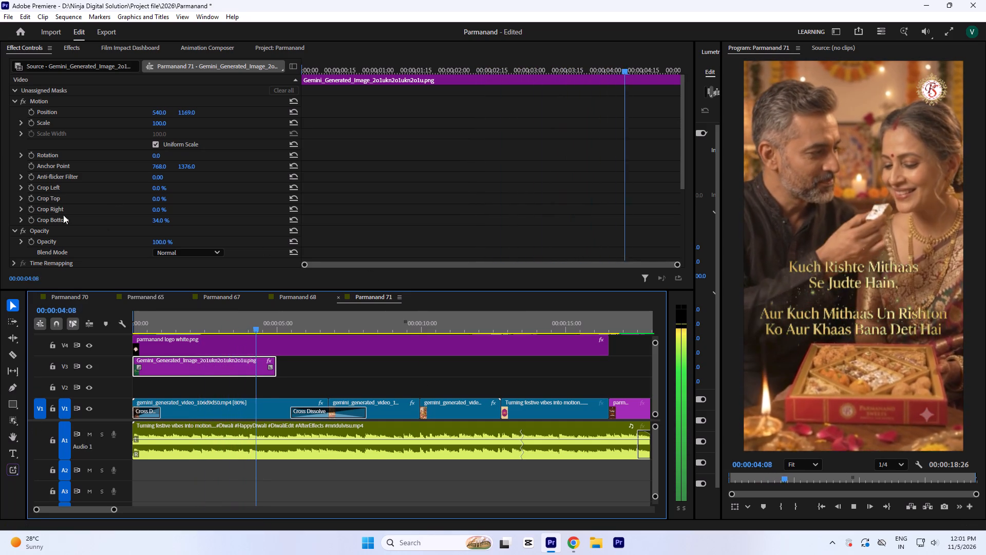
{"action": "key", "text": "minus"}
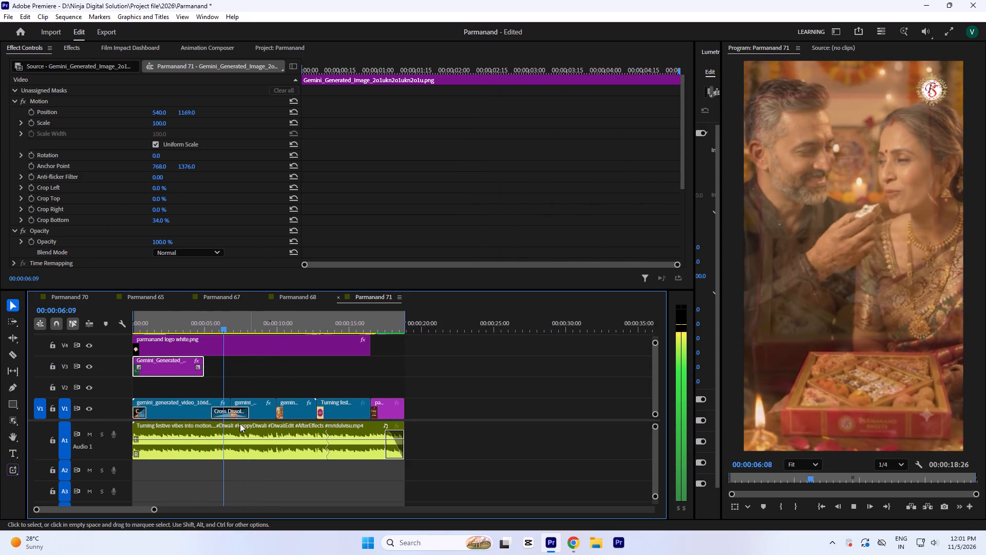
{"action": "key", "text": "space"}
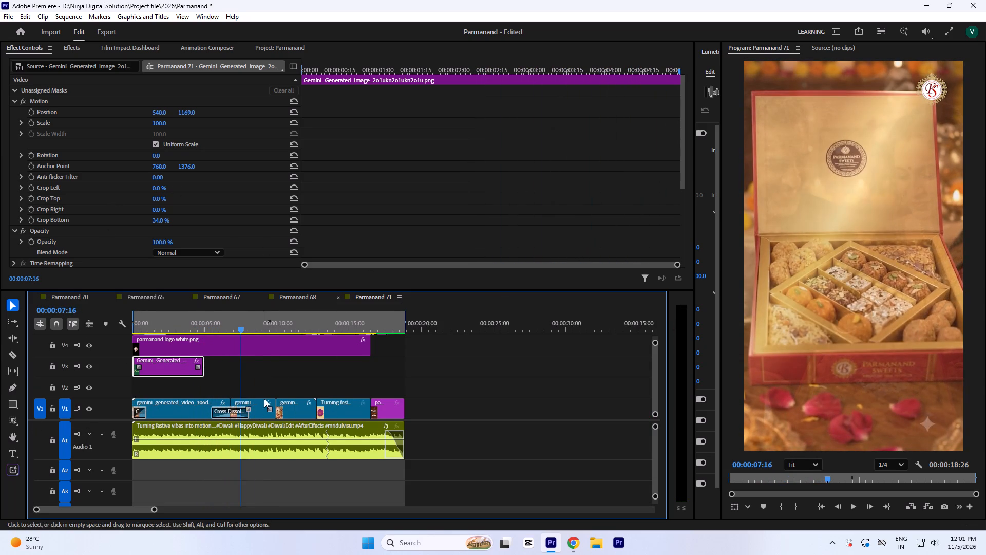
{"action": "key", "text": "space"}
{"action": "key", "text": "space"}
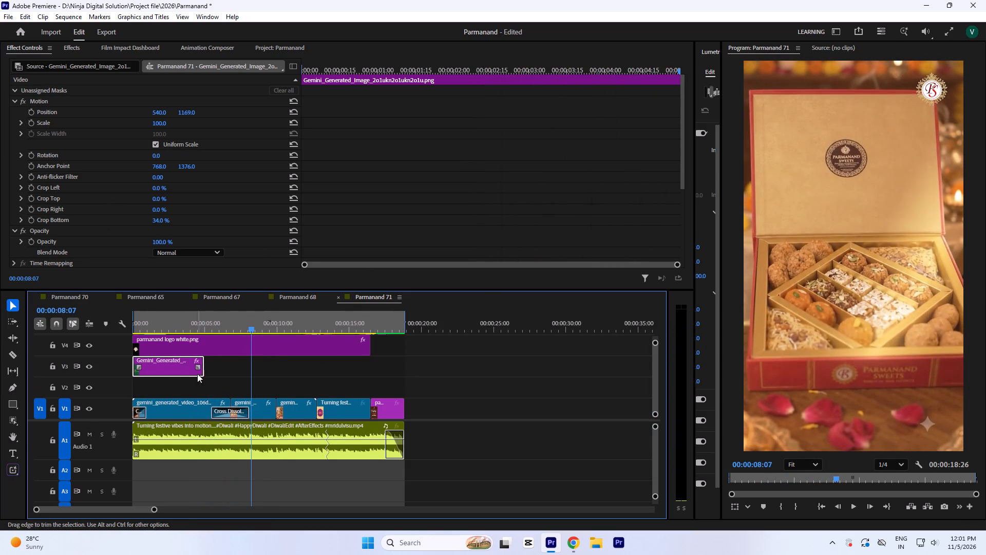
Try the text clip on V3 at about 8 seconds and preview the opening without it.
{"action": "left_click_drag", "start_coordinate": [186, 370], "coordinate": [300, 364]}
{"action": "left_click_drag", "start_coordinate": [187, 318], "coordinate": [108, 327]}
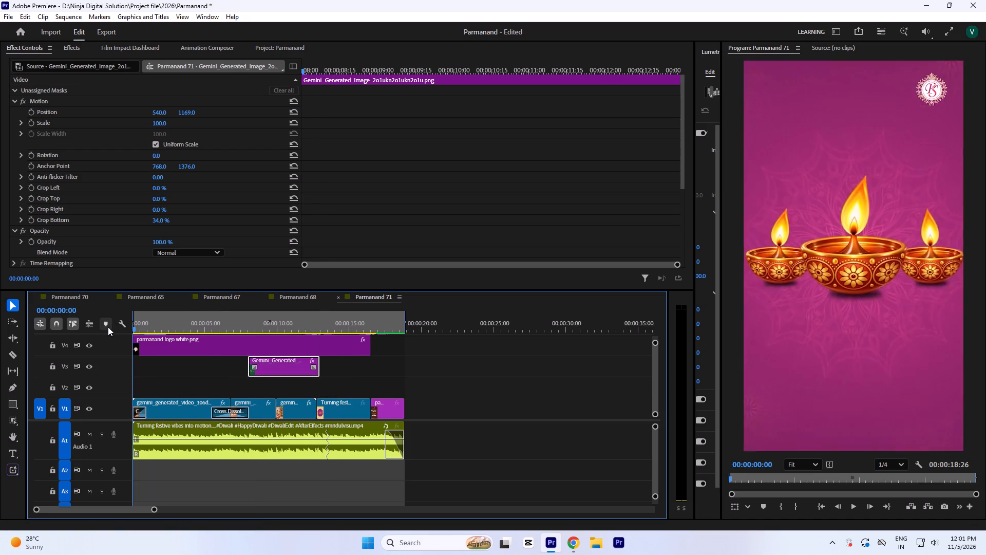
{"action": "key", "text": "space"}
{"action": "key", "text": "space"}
Move the text clip to V6 at the start of the sequence, above the diya intro clip.
{"action": "type", "text": "`="}
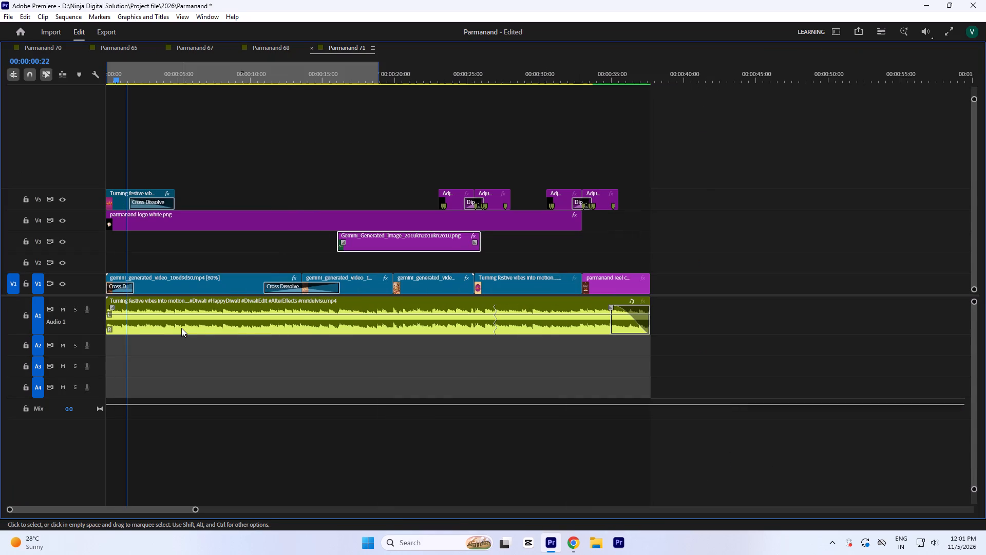
{"action": "left_click_drag", "start_coordinate": [378, 244], "coordinate": [116, 157]}
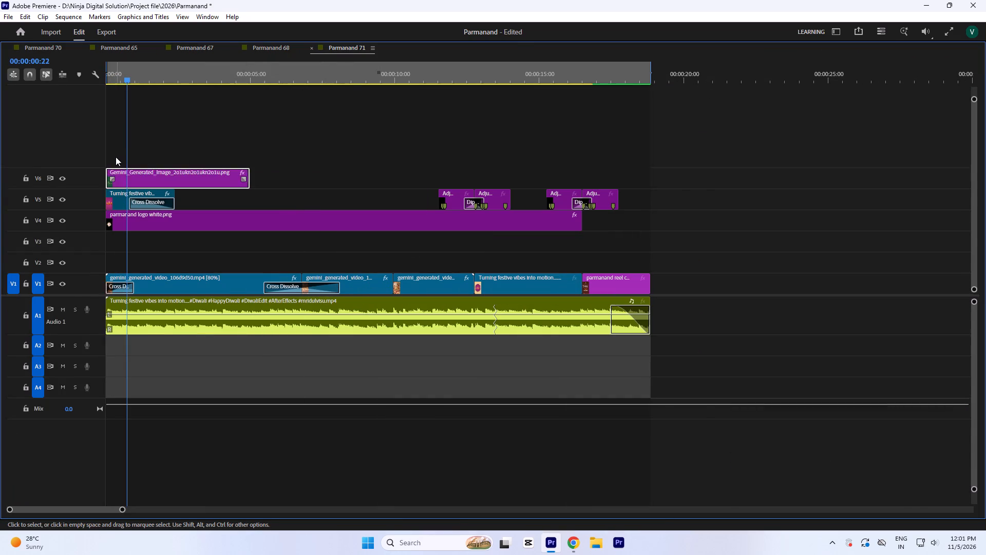
{"action": "key", "text": "grave"}
Set the text overlay's vertical position to 1392 so it sits below the diyas.
{"action": "left_click_drag", "start_coordinate": [150, 315], "coordinate": [84, 334]}
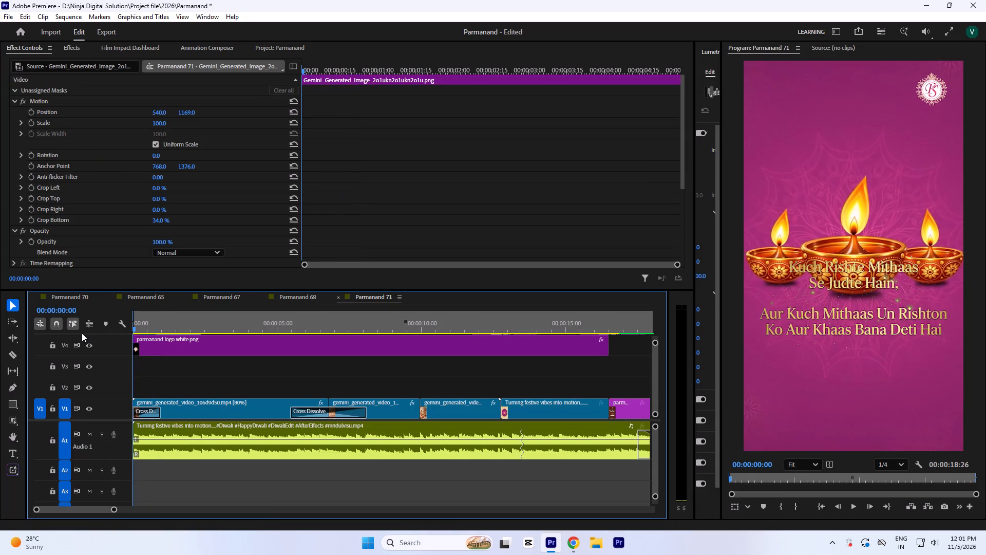
{"action": "left_click", "coordinate": [184, 115]}
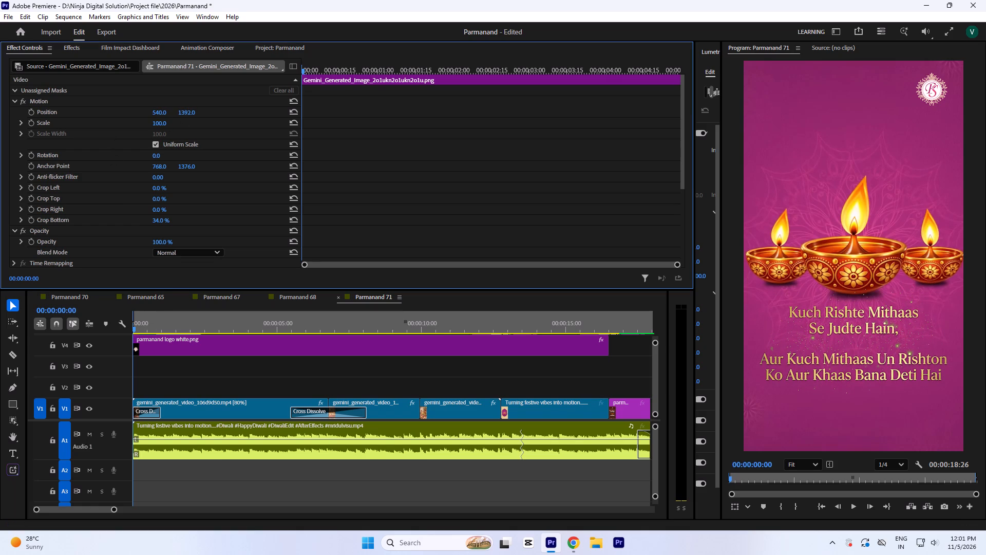
Play the sequence from the start to check the text over the diya intro and the couple's shot.
{"action": "left_click_drag", "start_coordinate": [140, 323], "coordinate": [138, 323]}
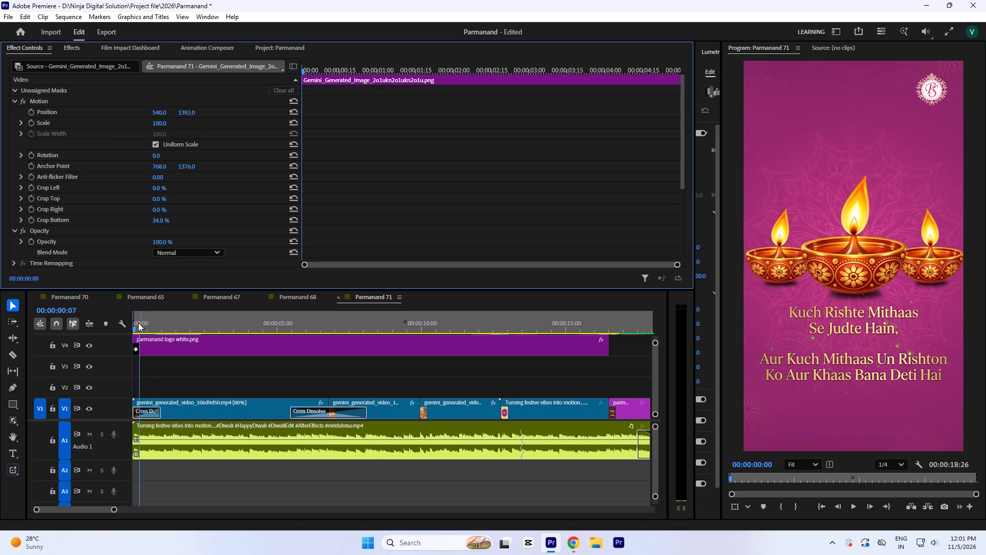
{"action": "left_click_drag", "start_coordinate": [138, 323], "coordinate": [79, 336]}
{"action": "key", "text": "space"}
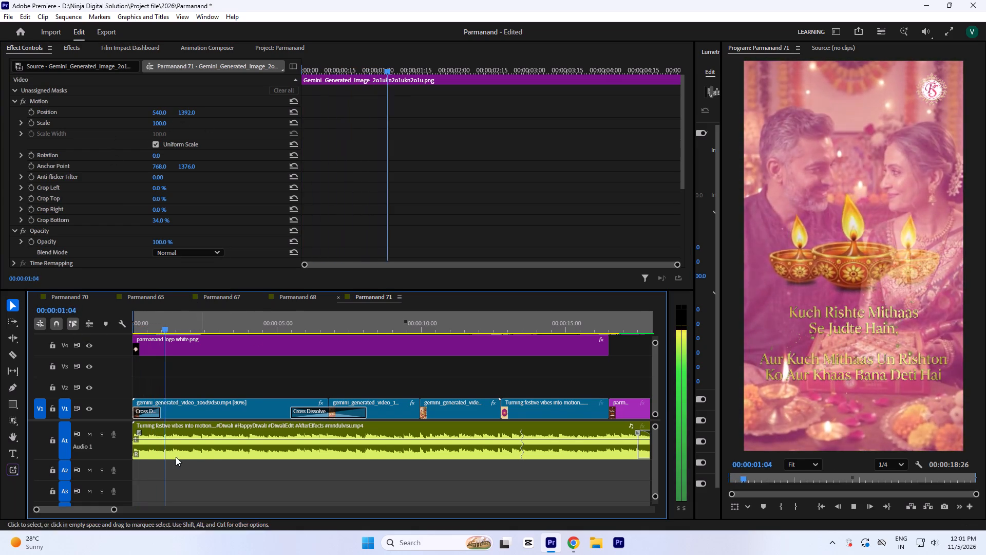
{"action": "key", "text": "space"}
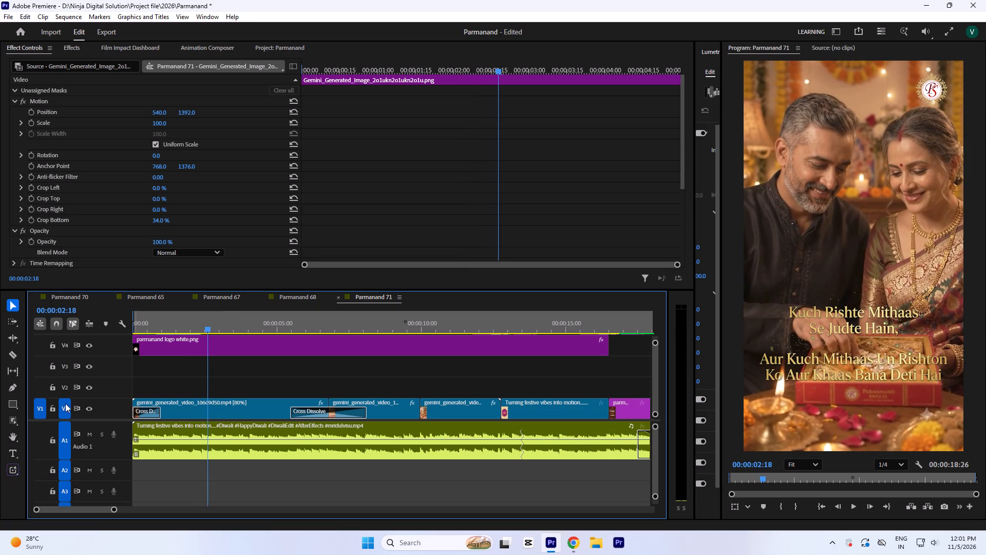
{"action": "key", "text": "space"}
{"action": "key", "text": "space"}
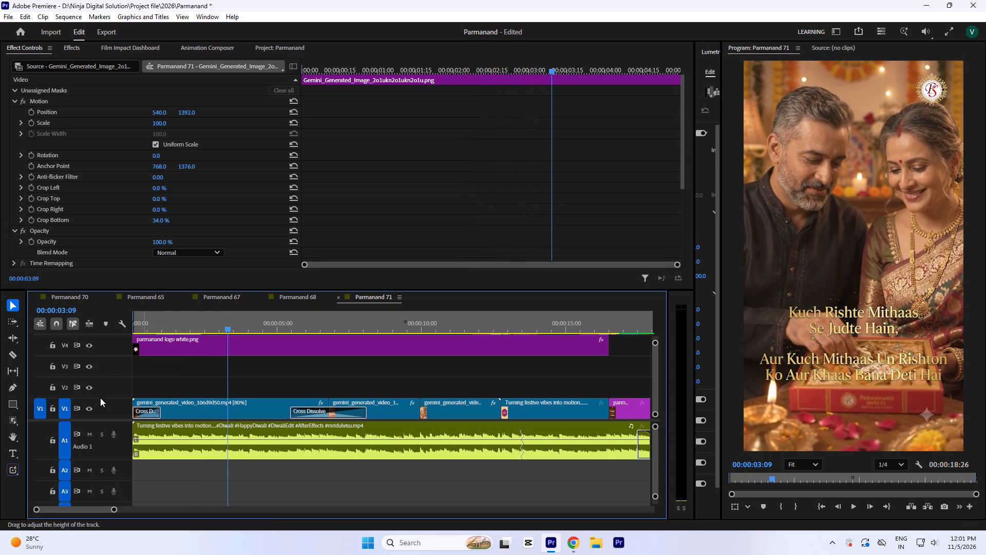
Shift all video, graphics and audio clips about 2.4 seconds later, opening a gap at the sequence start.
{"action": "left_click_drag", "start_coordinate": [167, 323], "coordinate": [94, 336]}
{"action": "type", "text": "`="}
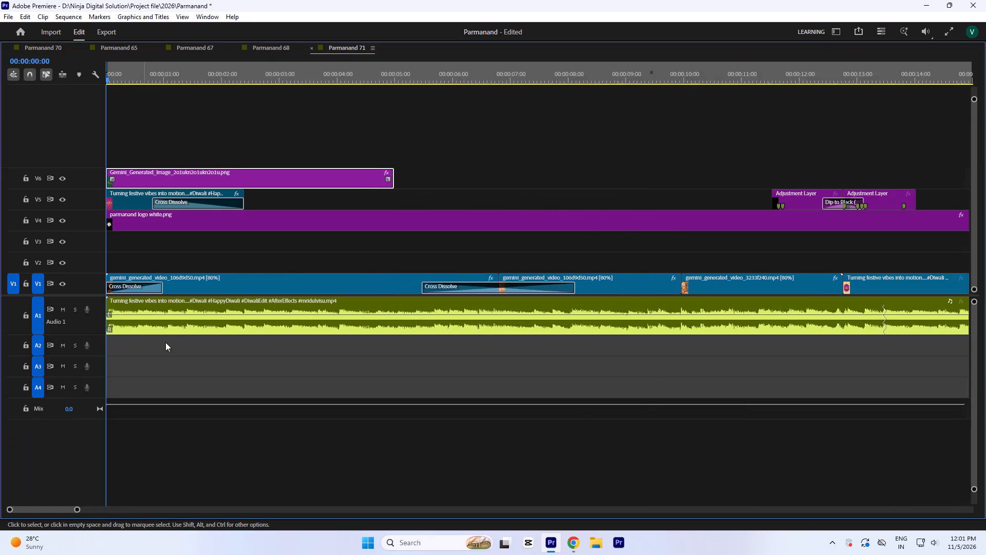
{"action": "key", "text": "minus"}
{"action": "left_click_drag", "start_coordinate": [729, 346], "coordinate": [46, 126]}
{"action": "left_click_drag", "start_coordinate": [161, 223], "coordinate": [237, 225]}
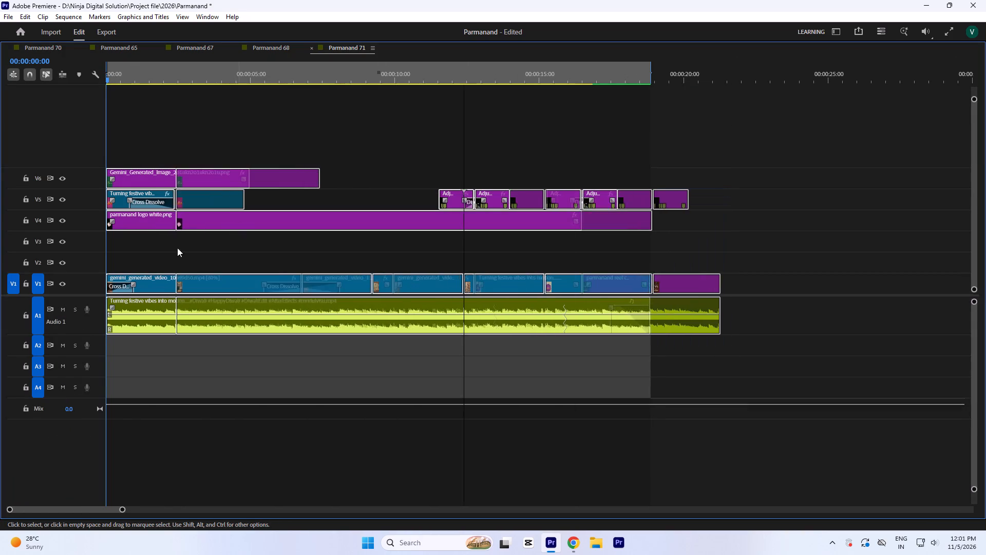
{"action": "left_click", "coordinate": [154, 250]}
{"action": "left_click_drag", "start_coordinate": [172, 314], "coordinate": [118, 317]}
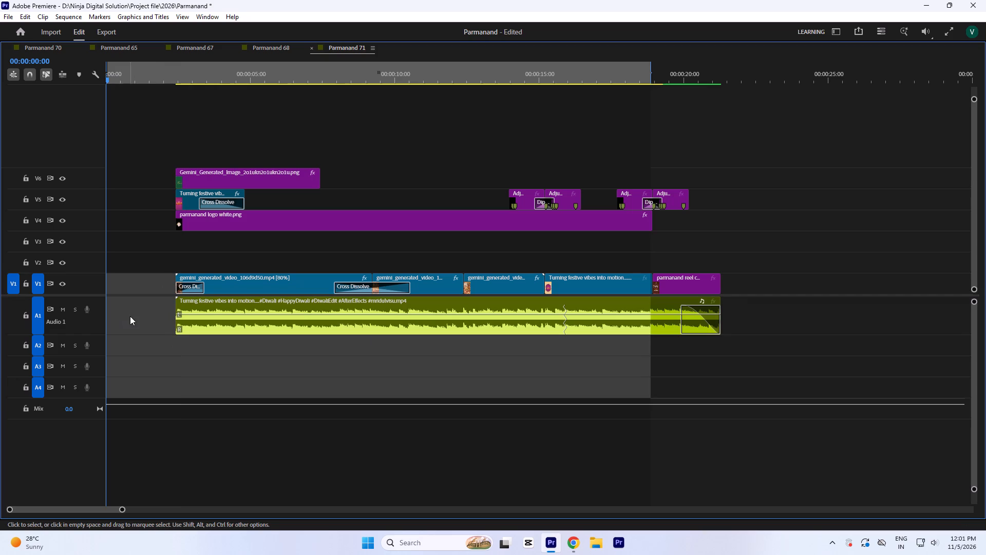
{"action": "key", "text": "minus"}
Move all video and graphics clips about 3.5 seconds further along, leaving the music track in place.
{"action": "left_click_drag", "start_coordinate": [456, 283], "coordinate": [267, 218]}
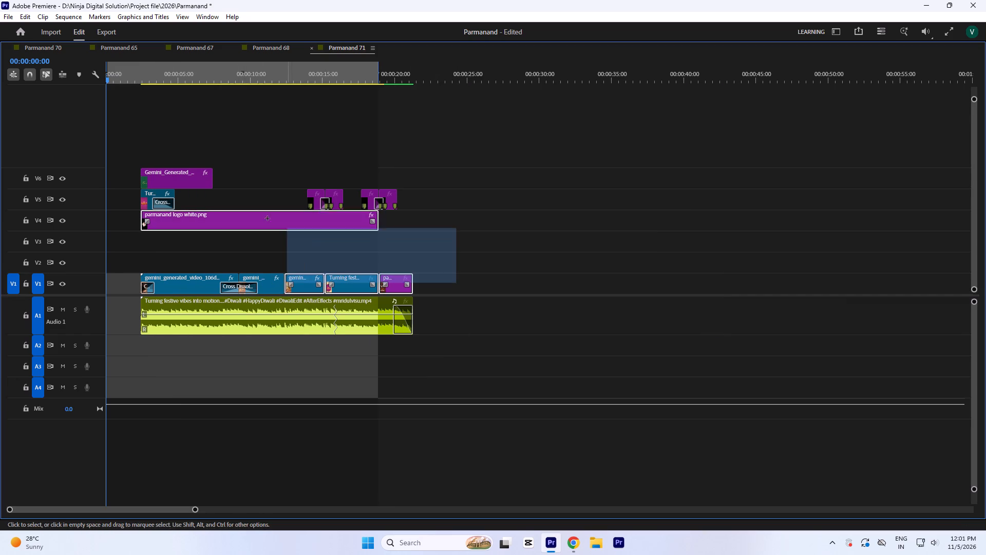
{"action": "left_click_drag", "start_coordinate": [267, 218], "coordinate": [127, 154]}
{"action": "left_click_drag", "start_coordinate": [203, 227], "coordinate": [253, 226]}
{"action": "left_click", "coordinate": [150, 218]}
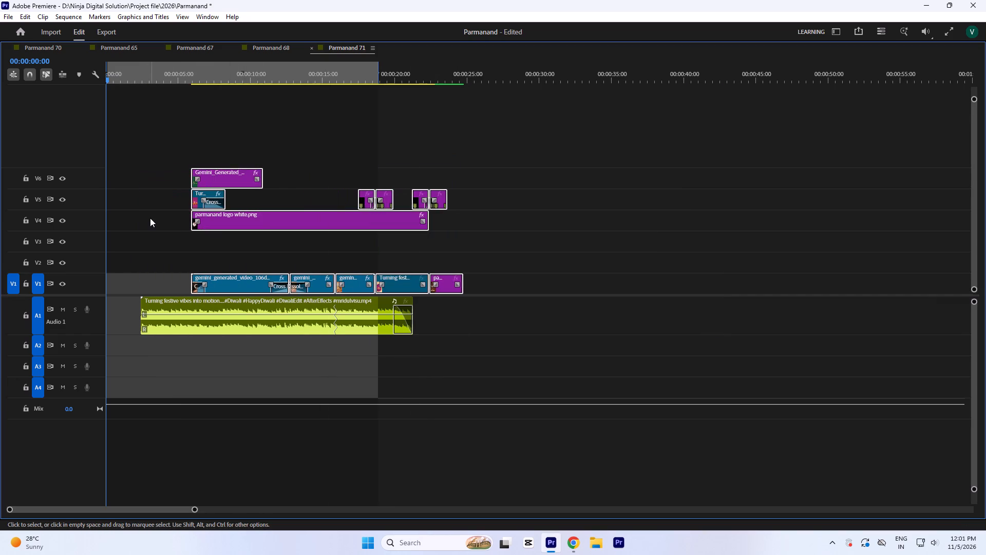
{"action": "left_click", "coordinate": [155, 223]}
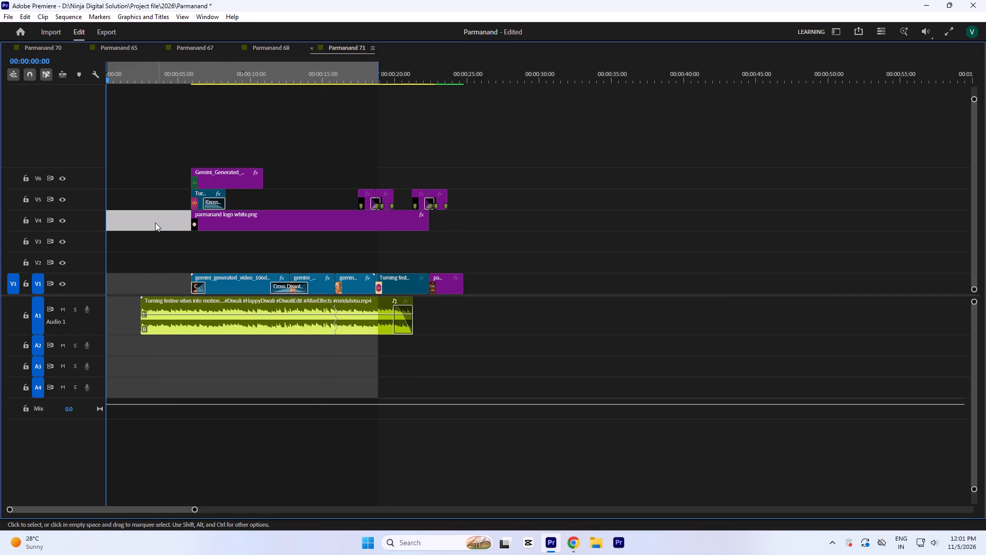
Move the text clip on V6 and the diya intro clip on V5 earlier together, starting at about 4.5 seconds.
{"action": "left_click_drag", "start_coordinate": [189, 282], "coordinate": [159, 283]}
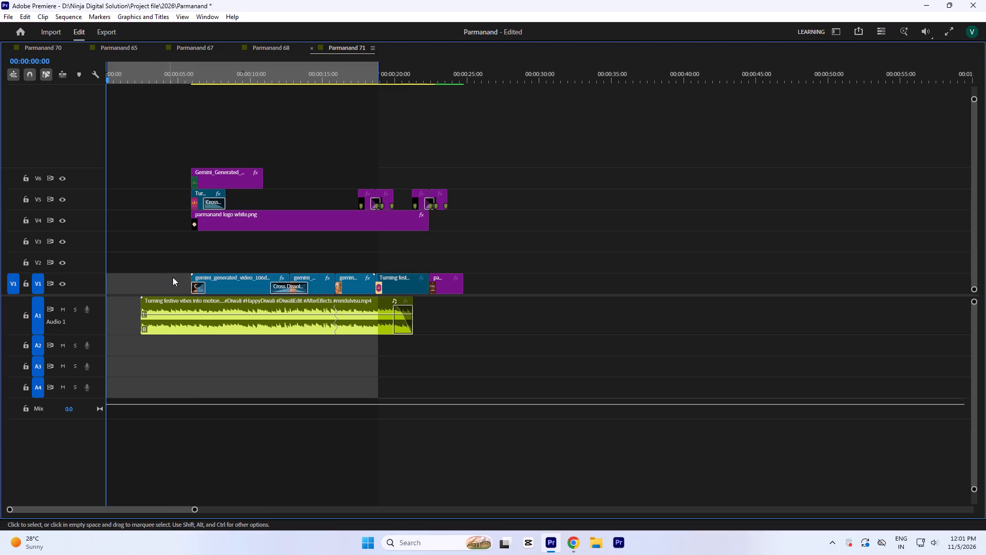
{"action": "left_click", "coordinate": [178, 252]}
{"action": "left_click", "coordinate": [187, 66]}
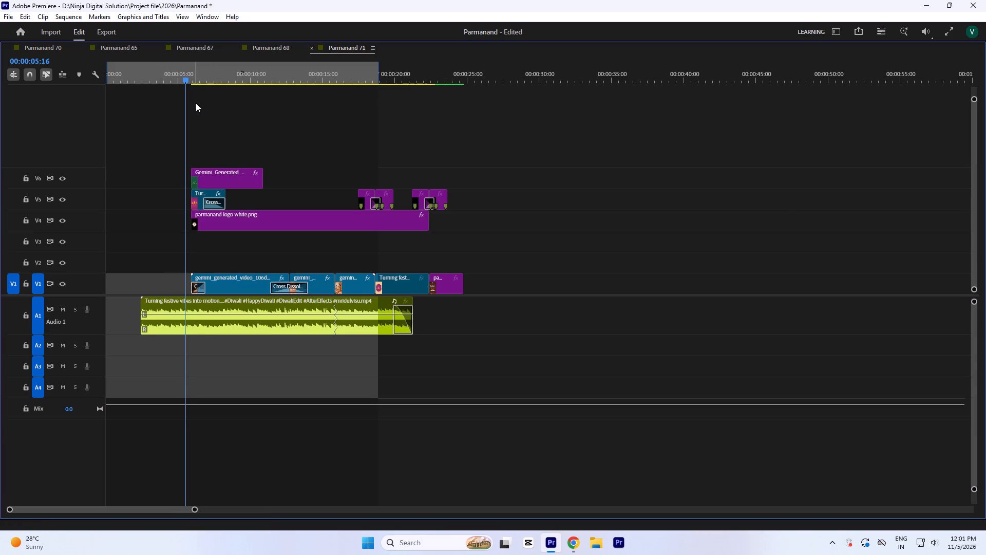
{"action": "key", "text": "equal"}
{"action": "left_click_drag", "start_coordinate": [233, 173], "coordinate": [297, 208]}
{"action": "left_click_drag", "start_coordinate": [288, 206], "coordinate": [251, 205]}
Play the sequence from just before the diya intro to check its timing and the dissolve into the couple's shot.
{"action": "left_click", "coordinate": [233, 72]}
{"action": "type", "text": "`"}
{"action": "key", "text": "space"}
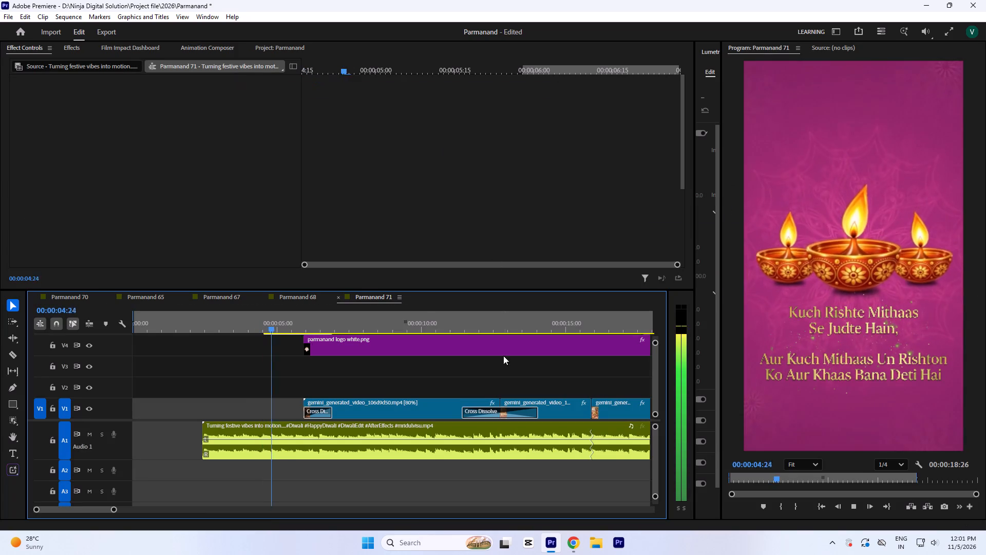
{"action": "key", "text": "space"}
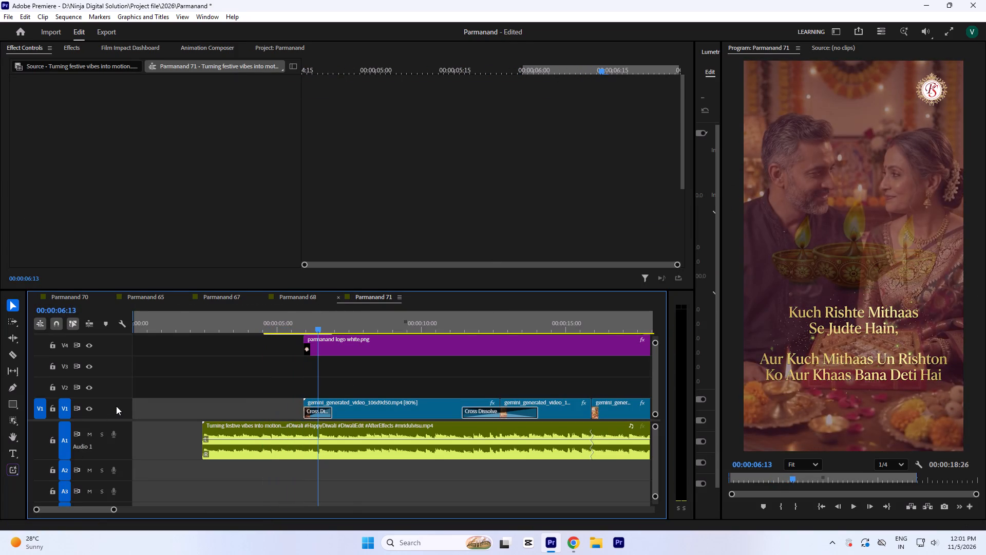
{"action": "type", "text": "`="}
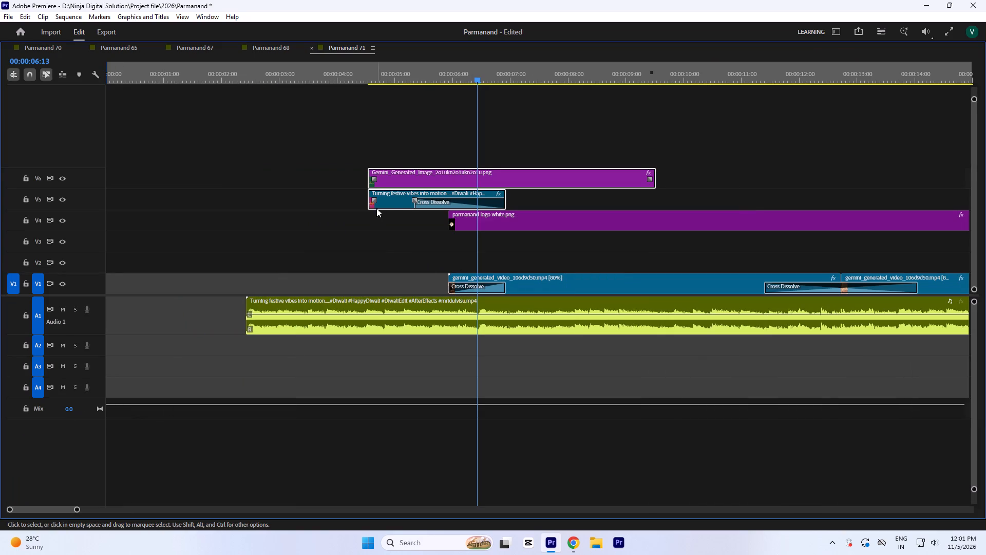
Extend the end of the diya intro clip on V5 to about 7.7 seconds, making it about 3.2 seconds long.
{"action": "left_click", "coordinate": [352, 202]}
{"action": "left_click_drag", "start_coordinate": [510, 199], "coordinate": [543, 204]}
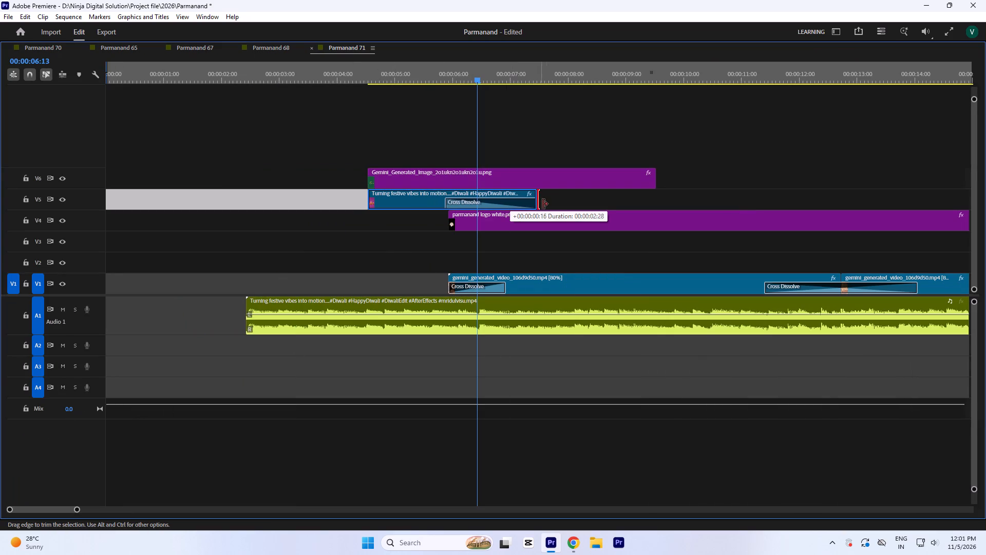
{"action": "left_click_drag", "start_coordinate": [543, 204], "coordinate": [556, 205]}
Move the Gemini text clip on V6 and the diya intro clip on V5 later together, starting at 00:00:04:25.
{"action": "left_click", "coordinate": [366, 79]}
{"action": "left_click_drag", "start_coordinate": [369, 78], "coordinate": [373, 81]}
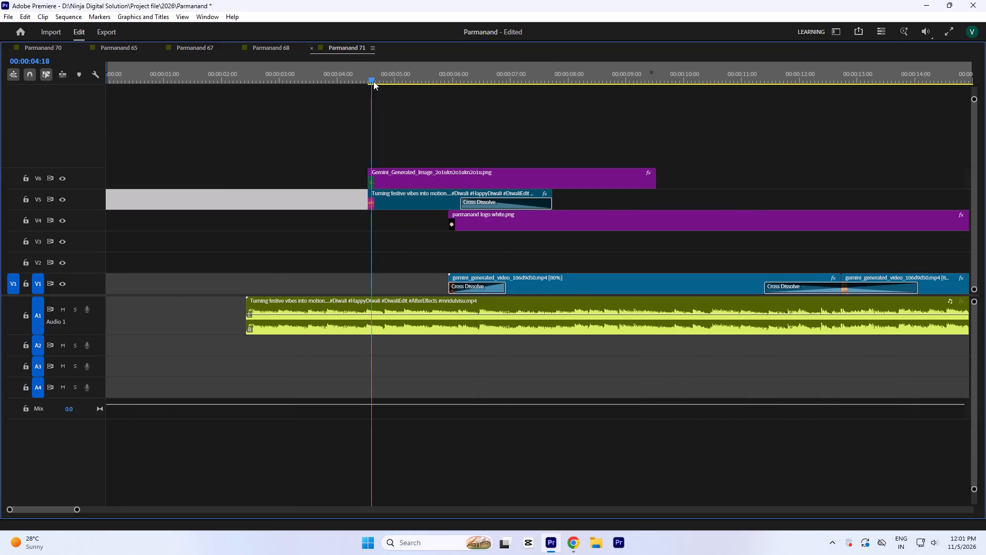
{"action": "left_click_drag", "start_coordinate": [373, 81], "coordinate": [386, 105]}
{"action": "key", "text": "equal"}
{"action": "key", "text": "equal"}
{"action": "key", "text": "equal"}
{"action": "key", "text": "equal"}
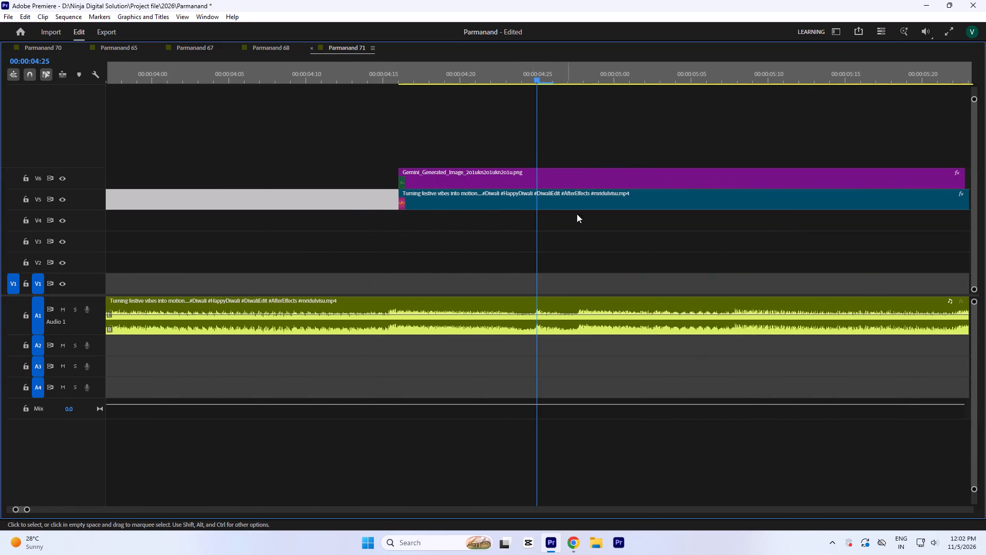
{"action": "left_click", "coordinate": [548, 72]}
{"action": "left_click", "coordinate": [537, 65]}
{"action": "left_click_drag", "start_coordinate": [383, 146], "coordinate": [442, 200]}
{"action": "key", "text": "minus"}
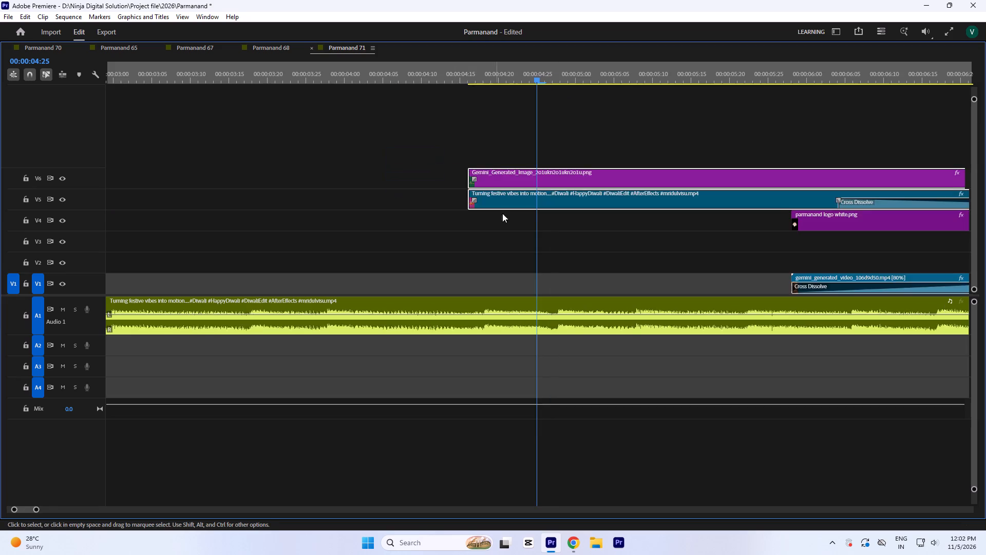
{"action": "key", "text": "minus"}
{"action": "key", "text": "minus"}
{"action": "left_click_drag", "start_coordinate": [409, 203], "coordinate": [429, 201]}
{"action": "left_click", "coordinate": [369, 197]}
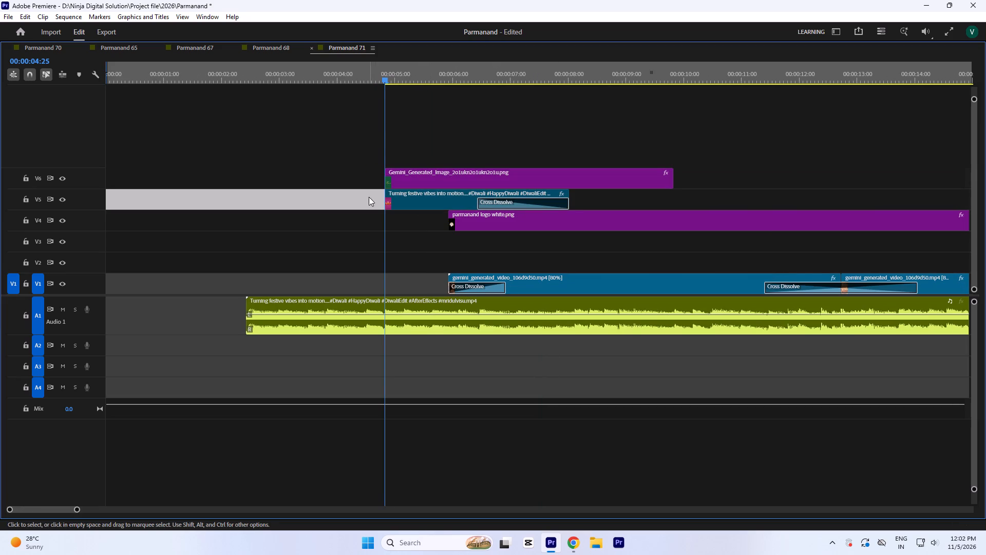
Extend the start of the Parmanand logo clip on V4 back to align with the diya intro's start.
{"action": "type", "text": "`-"}
{"action": "key", "text": "space"}
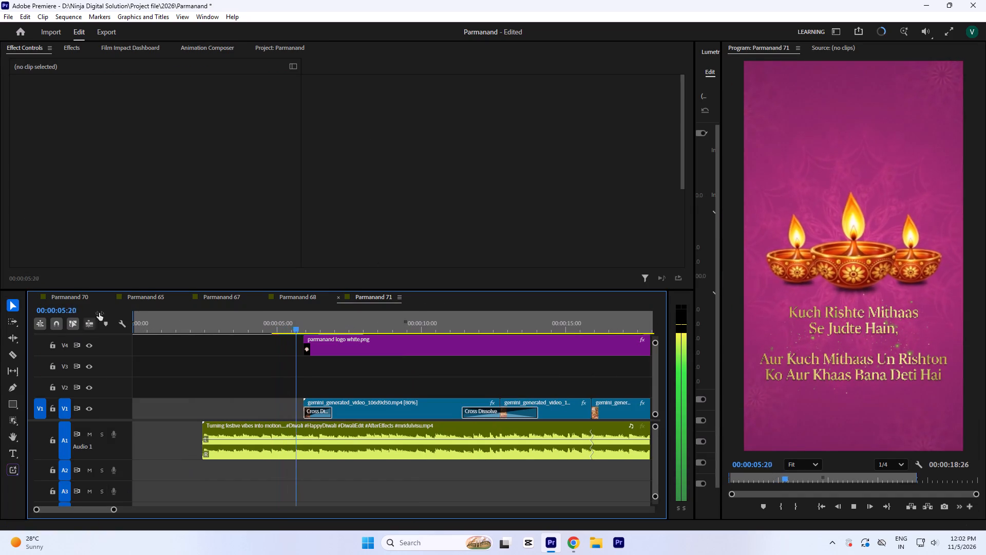
{"action": "key", "text": "space"}
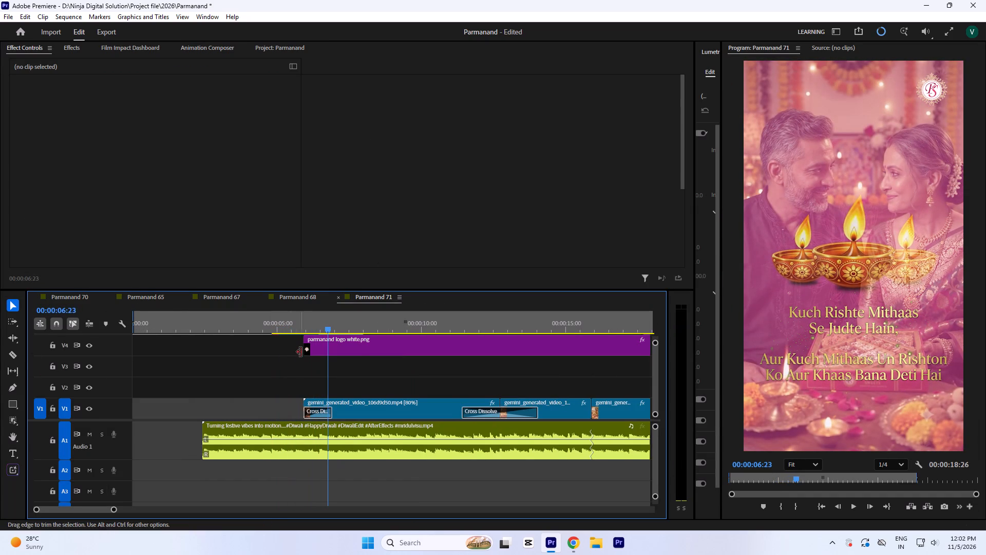
{"action": "type", "text": "`="}
{"action": "left_click_drag", "start_coordinate": [454, 225], "coordinate": [391, 227]}
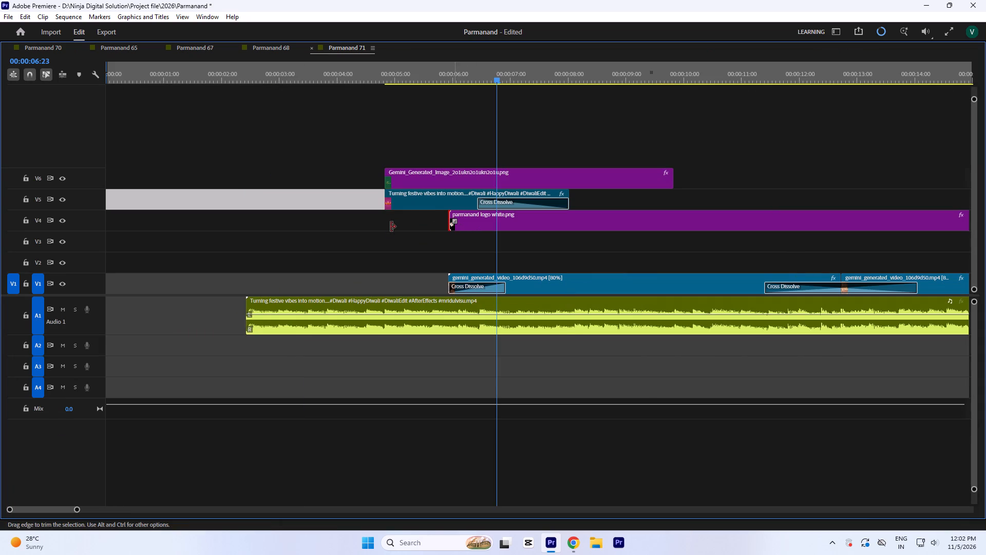
{"action": "left_click_drag", "start_coordinate": [391, 227], "coordinate": [370, 218]}
{"action": "left_click_drag", "start_coordinate": [366, 226], "coordinate": [368, 226]}
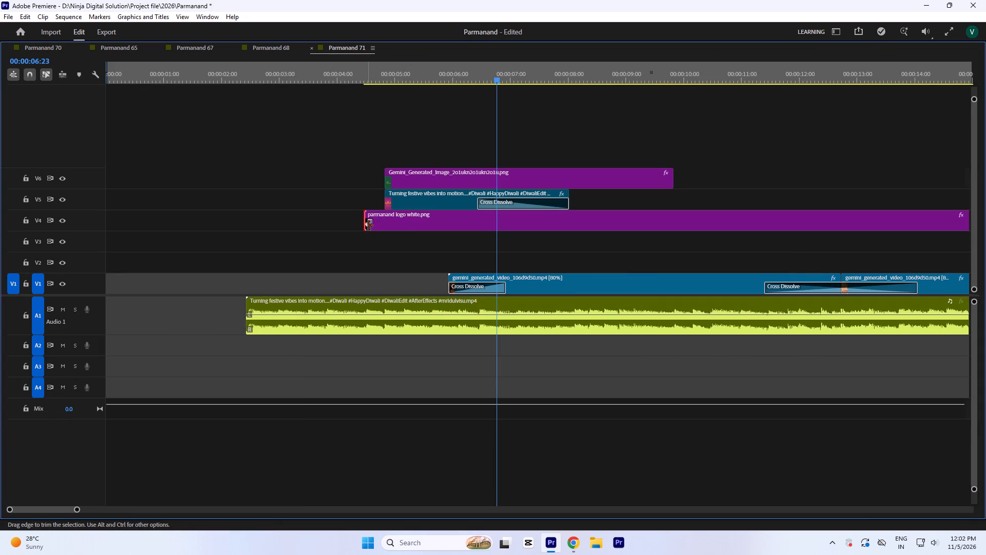
{"action": "left_click_drag", "start_coordinate": [368, 226], "coordinate": [385, 228]}
Play the sequence from the diya intro through the couple and sweets box shots to check the text, logo and dissolve timing.
{"action": "left_click", "coordinate": [385, 68]}
{"action": "type", "text": "`"}
{"action": "key", "text": "space"}
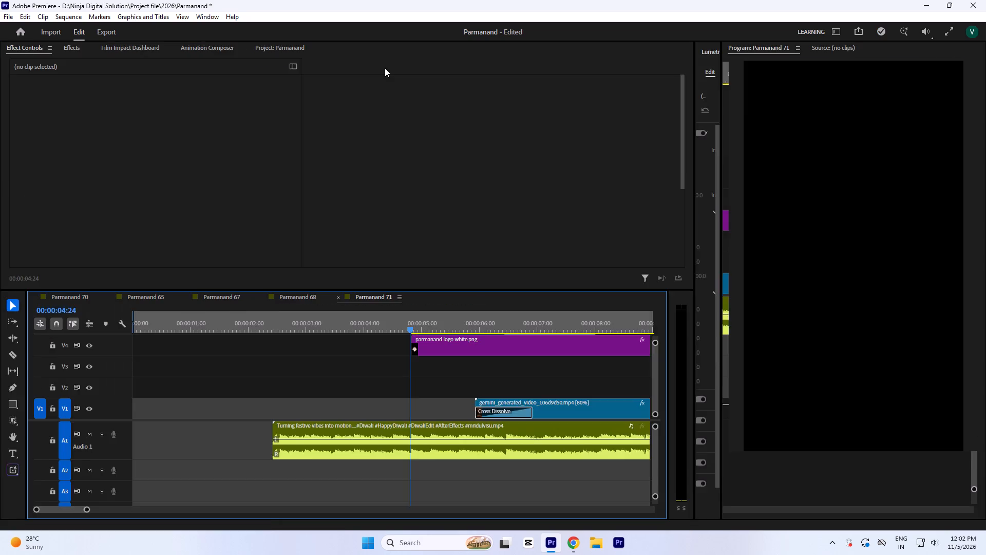
{"action": "key", "text": "space"}
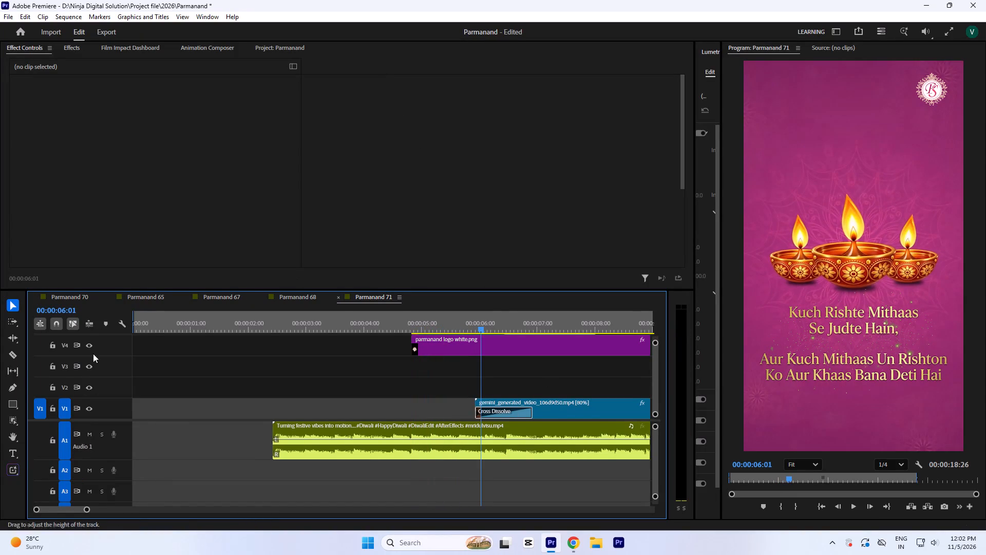
{"action": "key", "text": "space"}
{"action": "key", "text": "space"}
{"action": "key", "text": "minus"}
{"action": "key", "text": "space"}
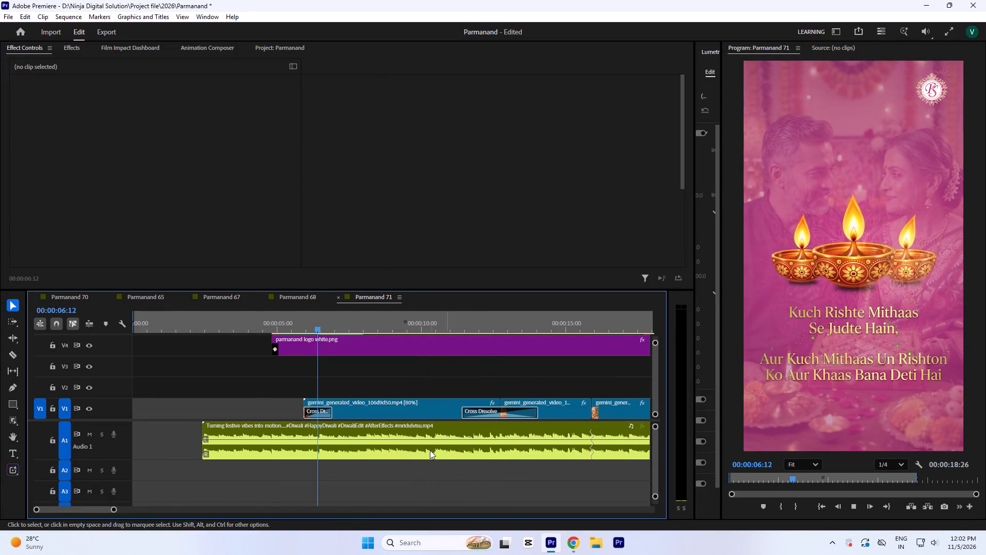
{"action": "key", "text": "space"}
{"action": "key", "text": "minus"}
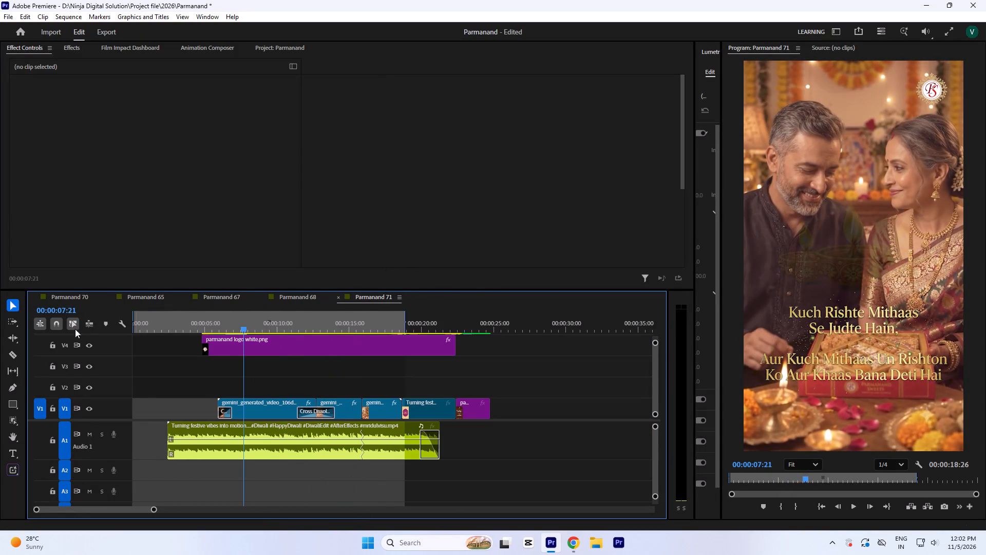
{"action": "key", "text": "space"}
{"action": "key", "text": "space"}
{"action": "key", "text": "space"}
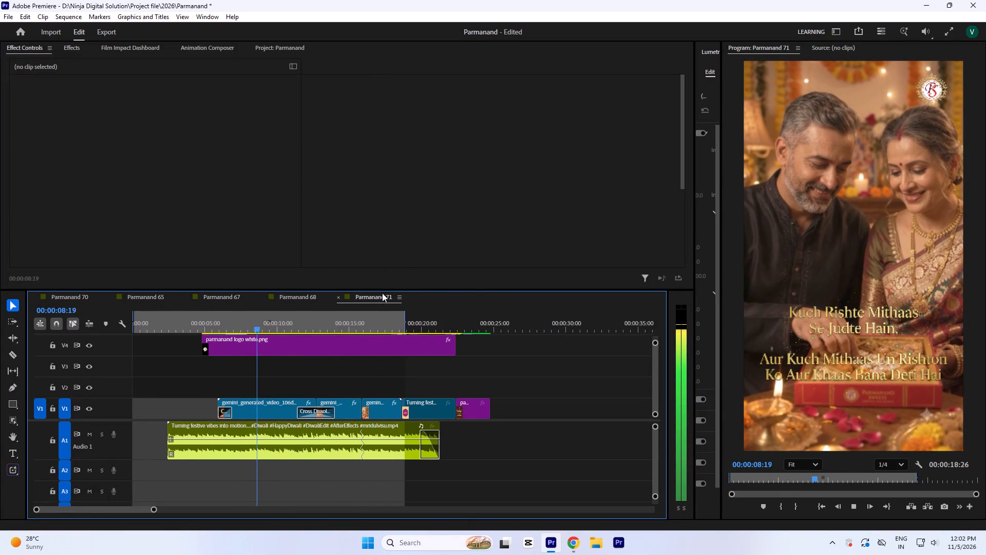
{"action": "key", "text": "space"}
{"action": "key", "text": "space"}
{"action": "key", "text": "space"}
{"action": "key", "text": "minus"}
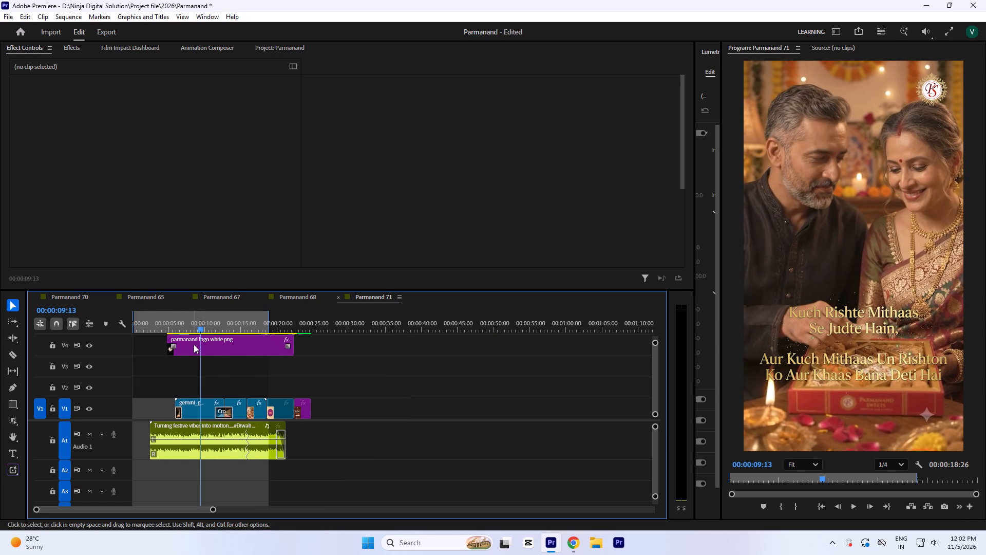
{"action": "key", "text": "space"}
{"action": "key", "text": "space"}
{"action": "key", "text": "space"}
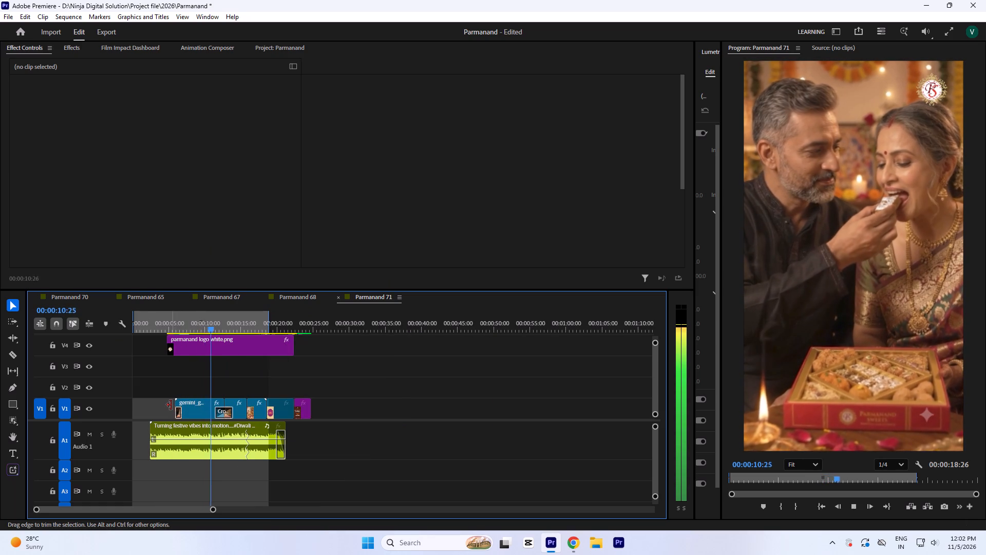
{"action": "key", "text": "space"}
{"action": "key", "text": "space"}
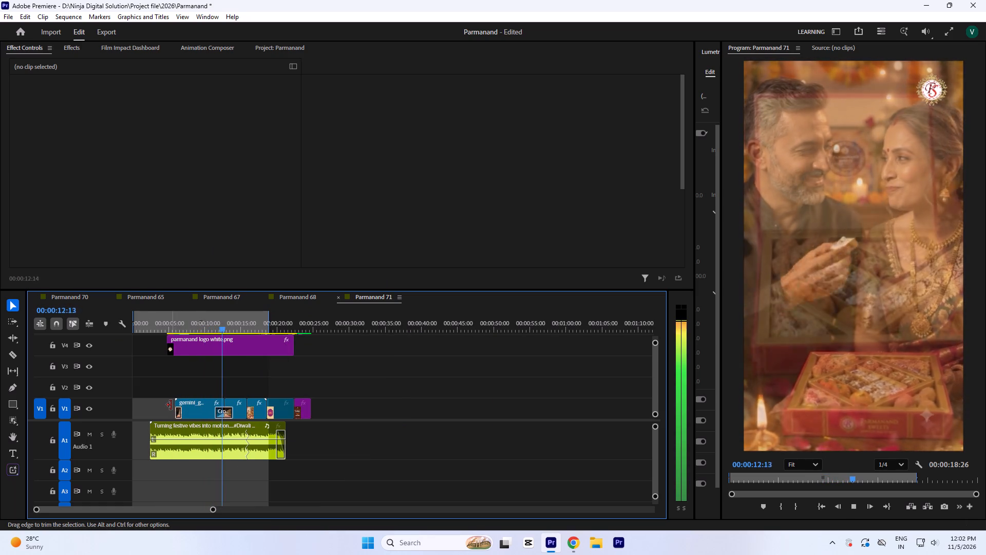
{"action": "key", "text": "space"}
{"action": "key", "text": "space"}
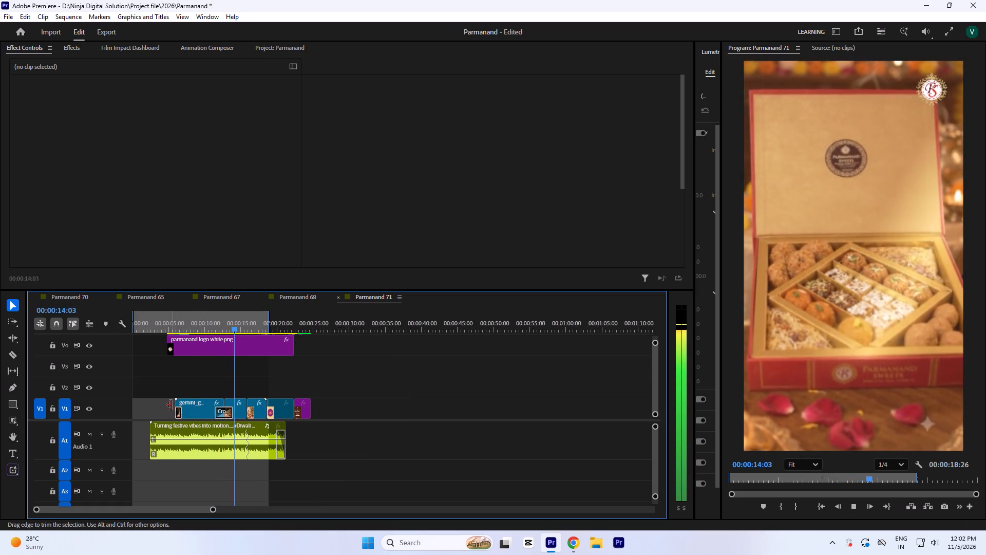
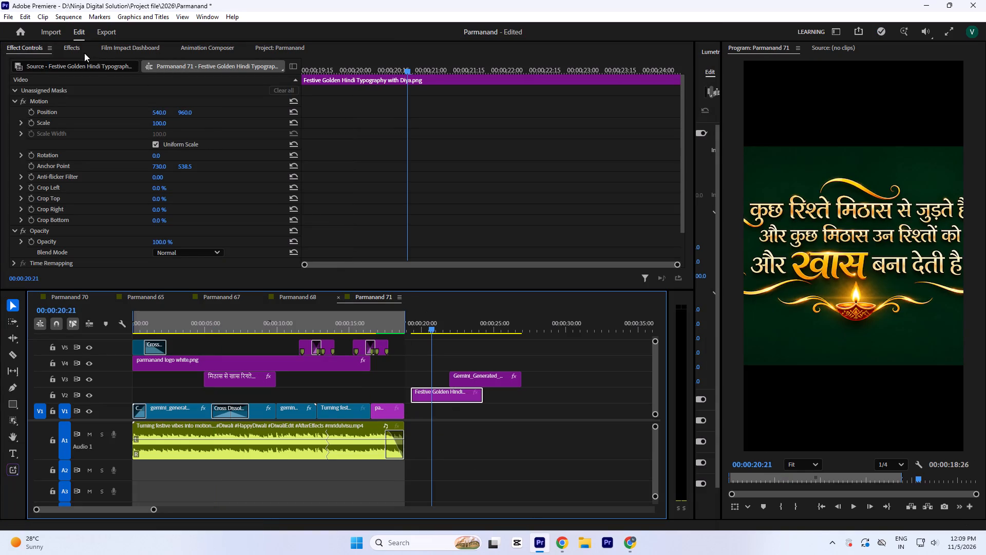
{"action": "left_click_drag", "start_coordinate": [84, 53], "coordinate": [77, 53]}
{"action": "double_click", "coordinate": [65, 161]}
{"action": "left_click_drag", "start_coordinate": [33, 51], "coordinate": [34, 59]}
{"action": "scroll", "coordinate": [68, 132], "scroll_direction": "down", "scroll_amount": 5}
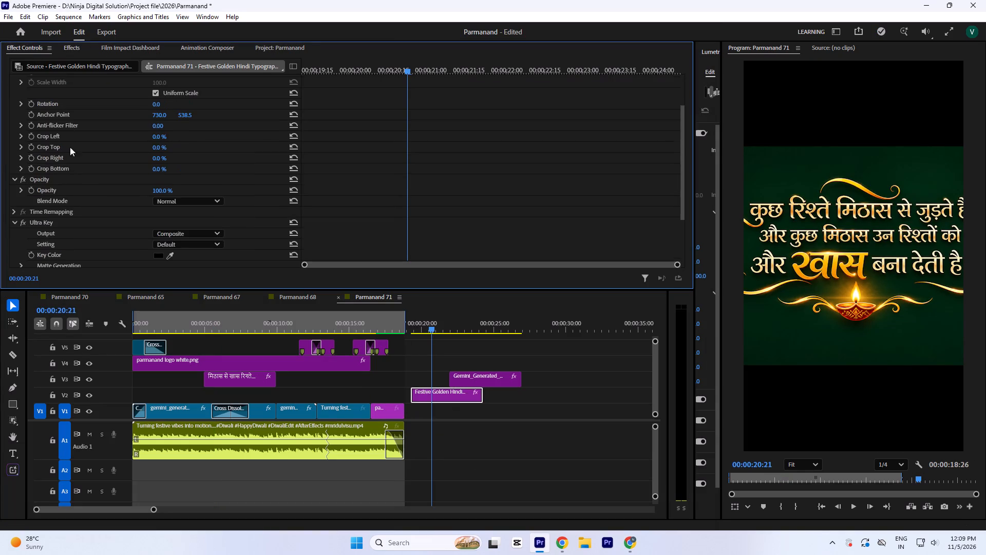
{"action": "left_click", "coordinate": [169, 258]}
{"action": "left_click", "coordinate": [765, 165]}
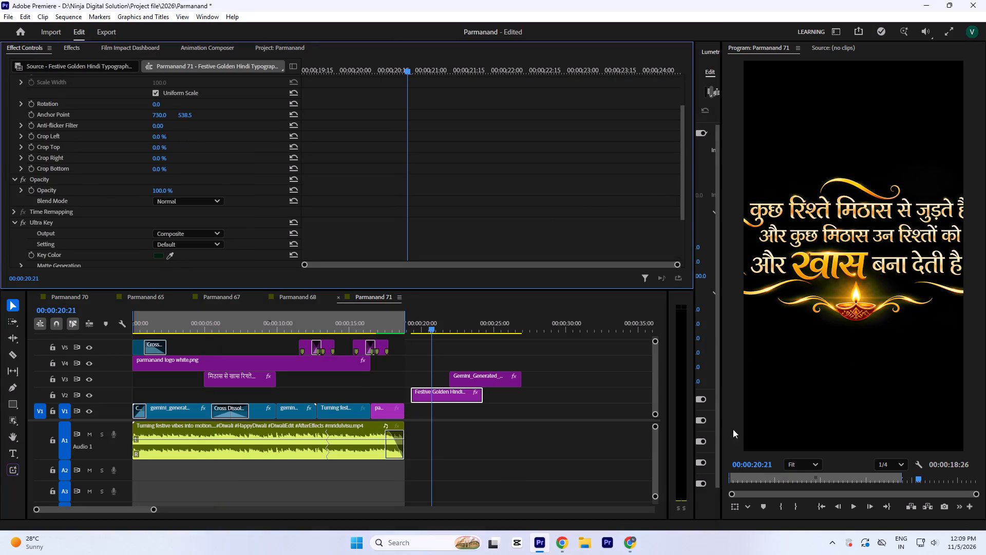
Move the old Hindi text clip from V3 to V2 at about 27.5 seconds, past the end of the reel.
{"action": "left_click", "coordinate": [428, 318]}
{"action": "key", "text": "a"}
{"action": "left_click_drag", "start_coordinate": [238, 378], "coordinate": [508, 387]}
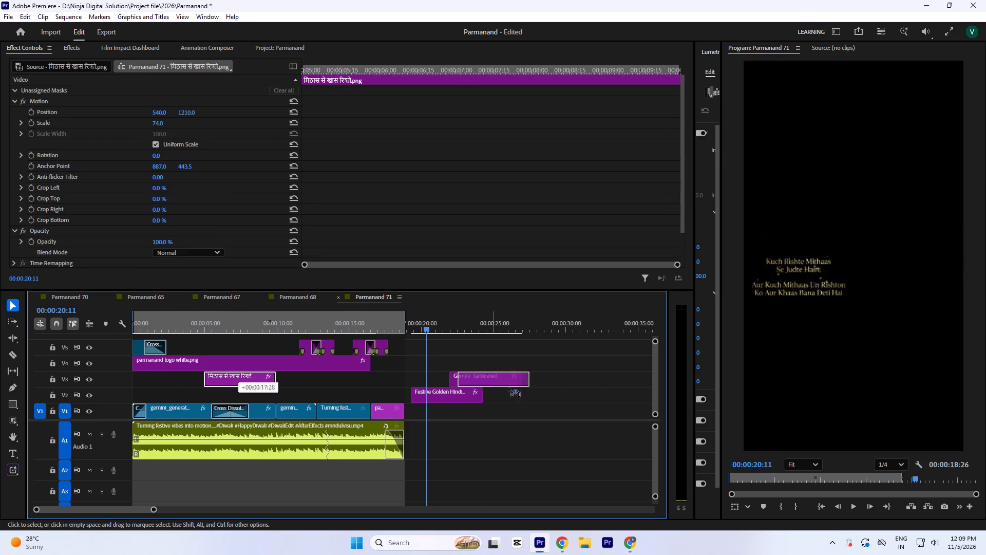
{"action": "left_click_drag", "start_coordinate": [508, 387], "coordinate": [564, 391]}
Move the keyed golden Hindi text clip to the start of the reel on track V3.
{"action": "left_click_drag", "start_coordinate": [447, 392], "coordinate": [166, 380]}
{"action": "left_click_drag", "start_coordinate": [157, 316], "coordinate": [51, 333]}
{"action": "key", "text": "space"}
{"action": "key", "text": "space"}
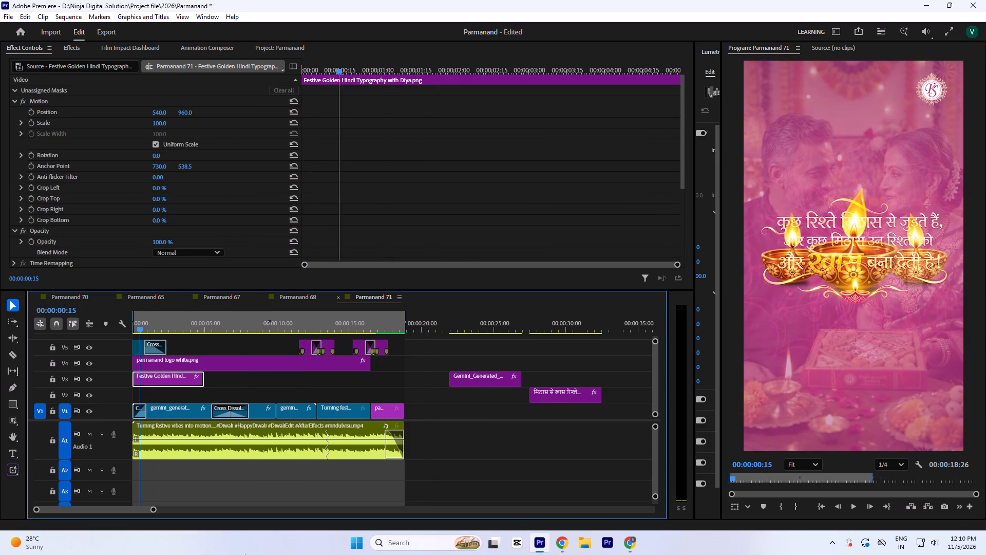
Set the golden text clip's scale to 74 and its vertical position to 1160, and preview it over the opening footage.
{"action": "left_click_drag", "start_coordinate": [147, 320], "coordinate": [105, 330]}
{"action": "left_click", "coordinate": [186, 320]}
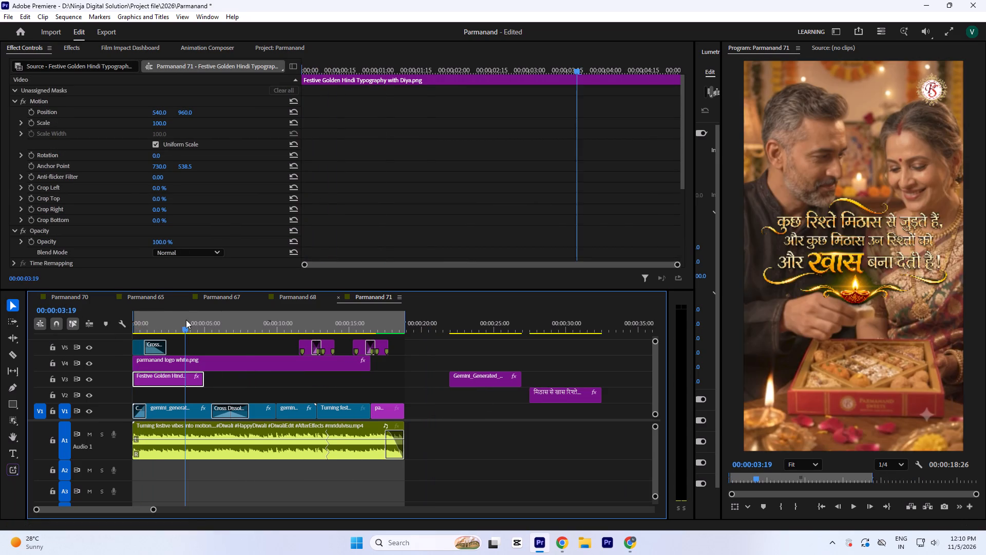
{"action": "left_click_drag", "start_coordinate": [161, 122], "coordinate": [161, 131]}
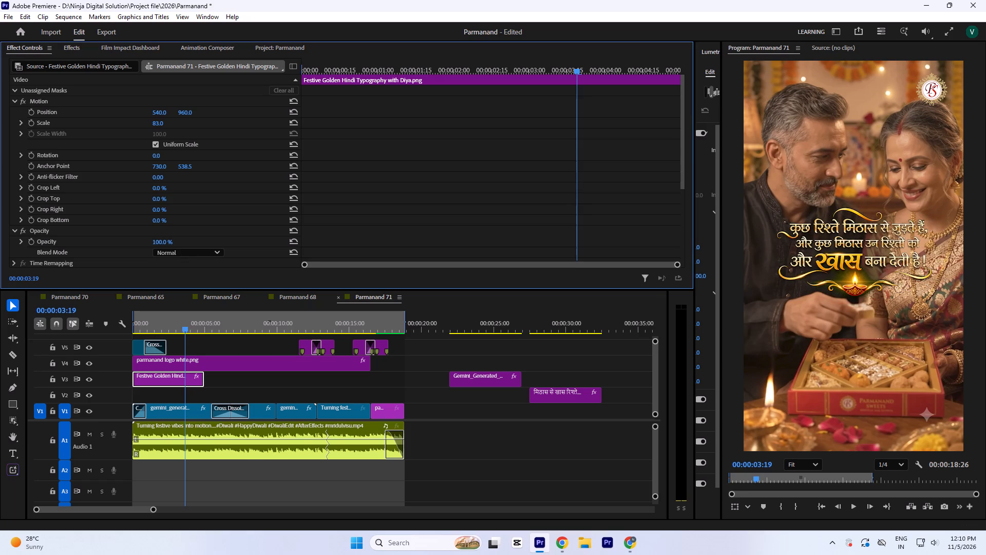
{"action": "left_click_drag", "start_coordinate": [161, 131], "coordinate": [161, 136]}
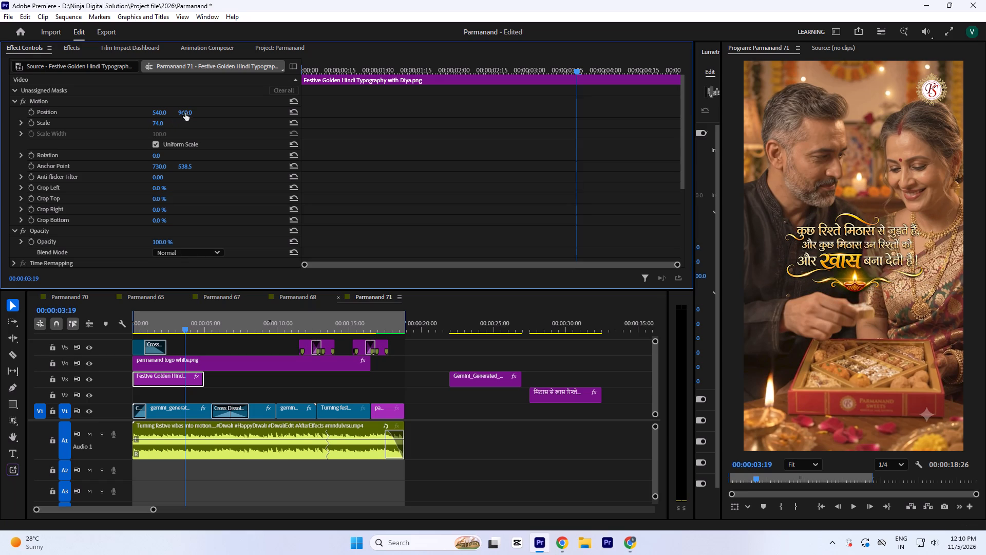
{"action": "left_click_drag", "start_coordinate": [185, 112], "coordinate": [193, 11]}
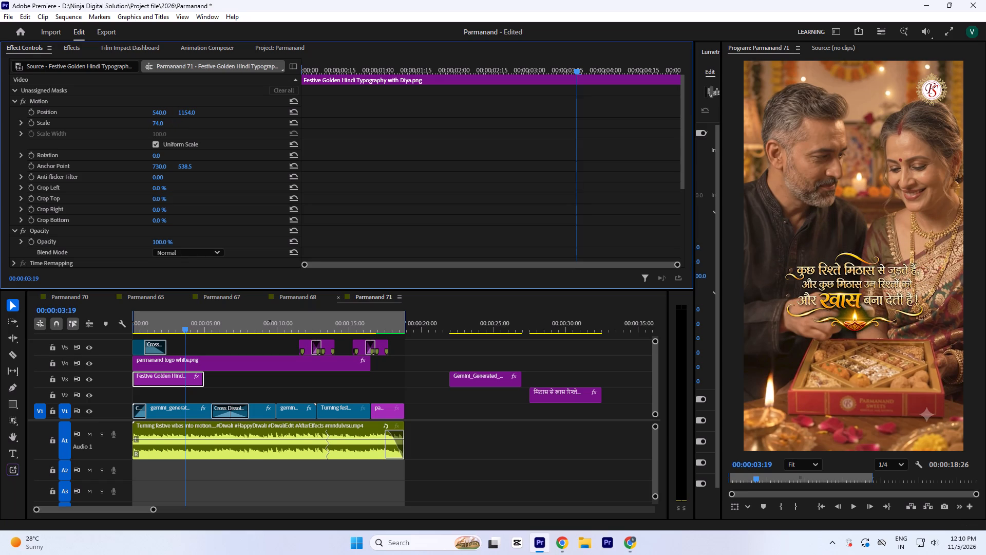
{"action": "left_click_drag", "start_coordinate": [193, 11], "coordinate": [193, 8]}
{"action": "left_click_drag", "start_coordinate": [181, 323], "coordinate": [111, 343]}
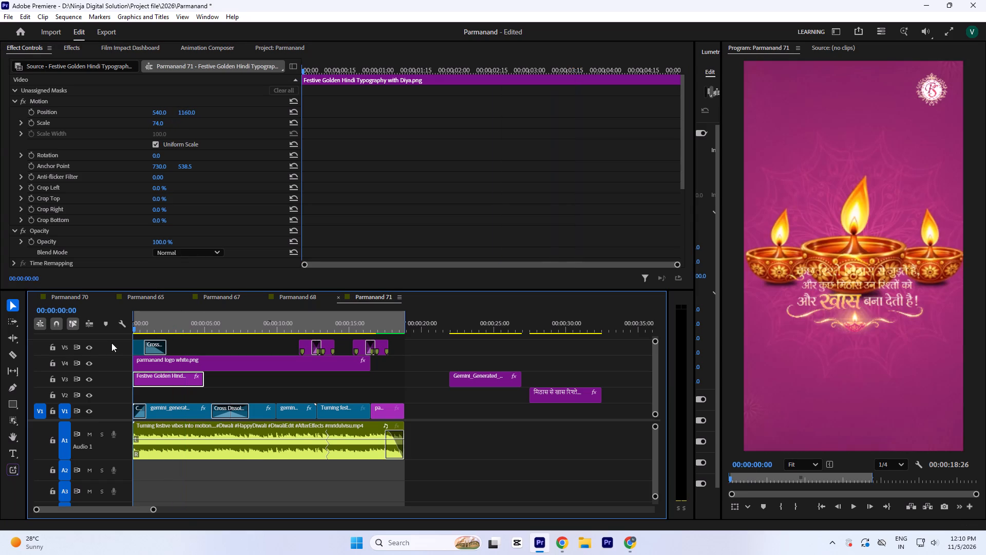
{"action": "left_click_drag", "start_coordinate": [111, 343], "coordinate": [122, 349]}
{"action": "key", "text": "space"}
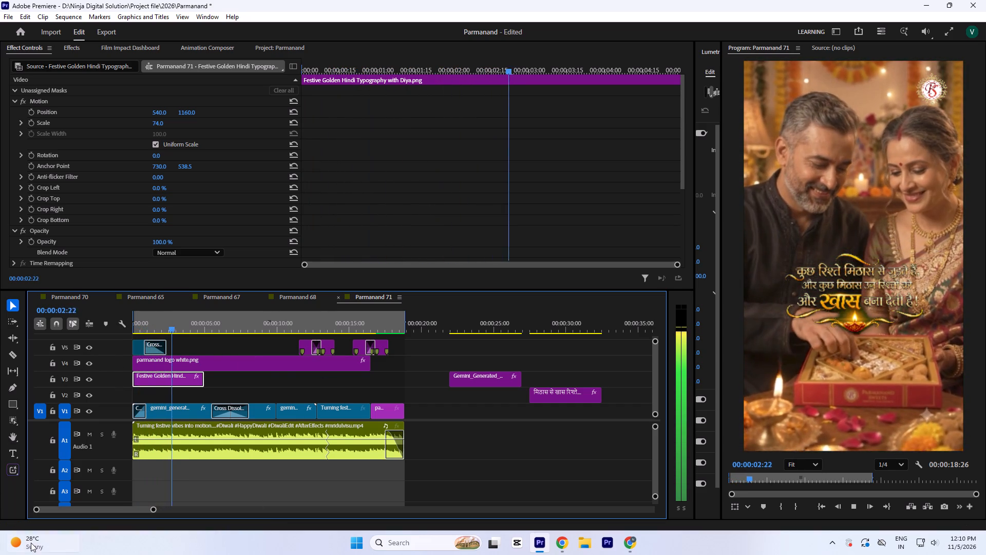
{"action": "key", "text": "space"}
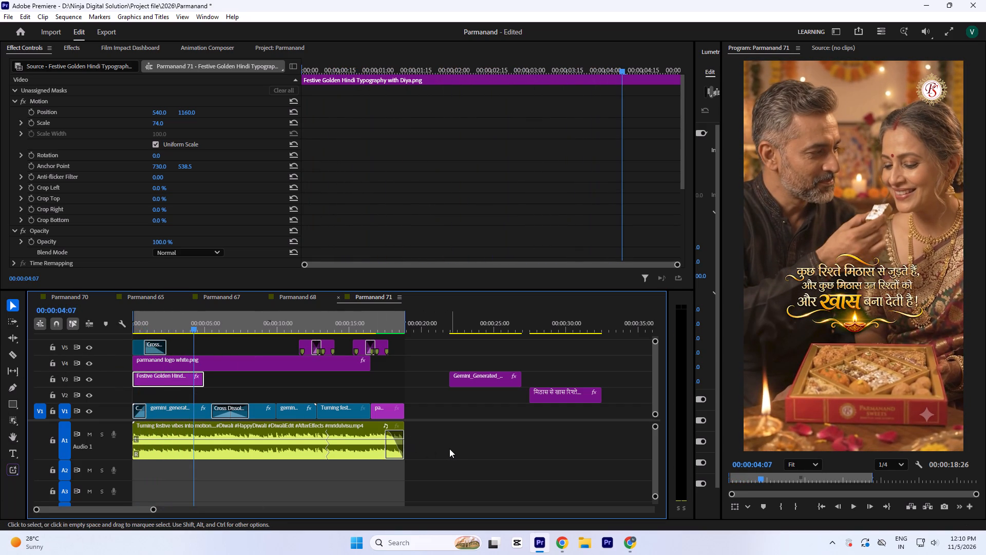
Shift all of the reel's clips and audio together about 3.5 seconds later in the timeline.
{"action": "type", "text": "`="}
{"action": "left_click_drag", "start_coordinate": [662, 354], "coordinate": [0, 178]}
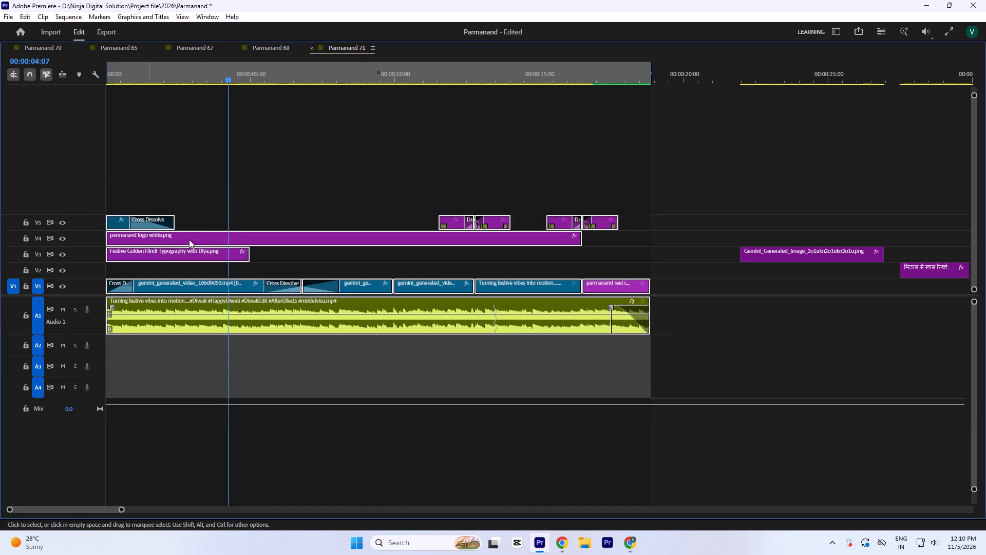
{"action": "left_click_drag", "start_coordinate": [248, 245], "coordinate": [350, 243]}
{"action": "left_click", "coordinate": [339, 175]}
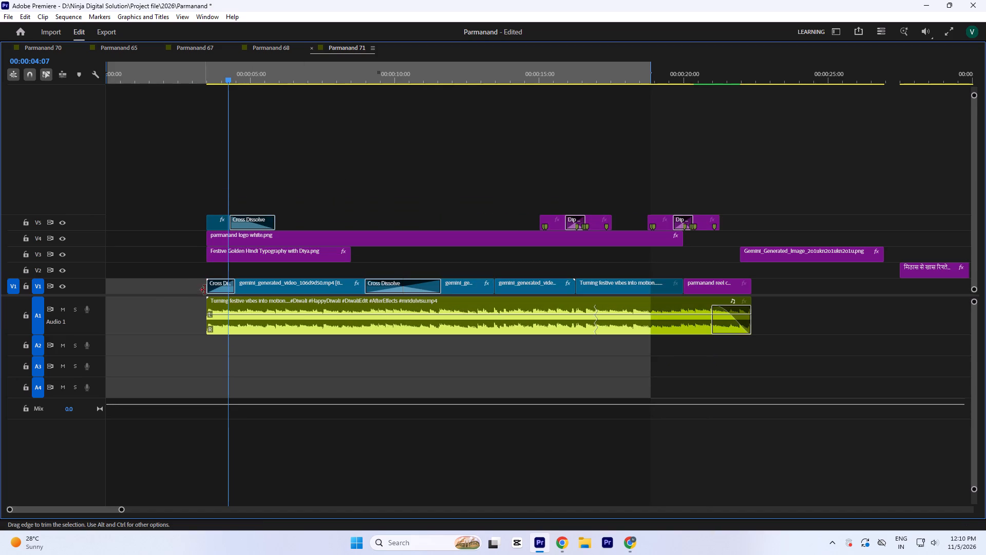
{"action": "left_click_drag", "start_coordinate": [205, 290], "coordinate": [135, 289]}
{"action": "left_click", "coordinate": [200, 76]}
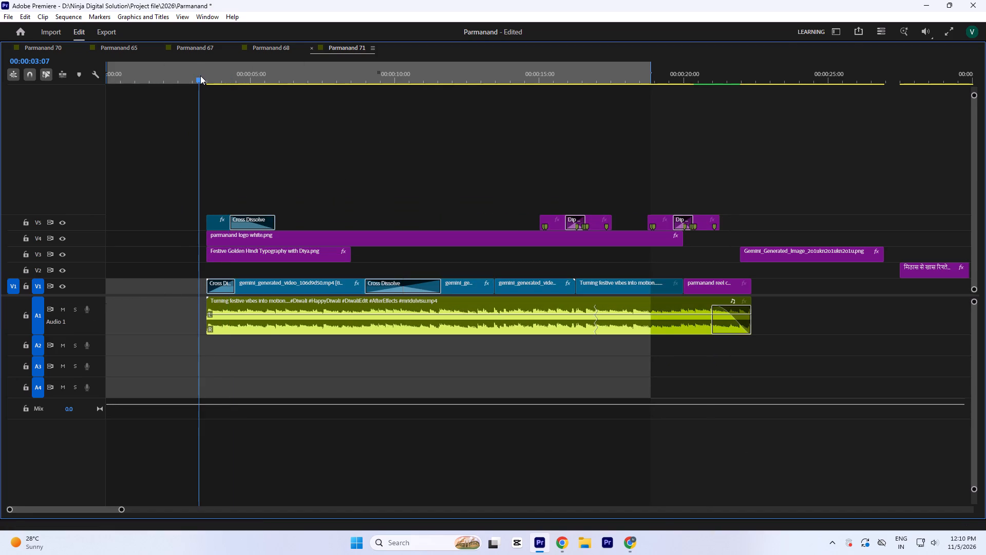
{"action": "type", "text": "`-"}
{"action": "key", "text": "space"}
{"action": "key", "text": "space"}
Move the opening diya clip on V5 about 1.2 seconds earlier than the rest of the reel.
{"action": "type", "text": "`=="}
{"action": "left_click_drag", "start_coordinate": [327, 226], "coordinate": [258, 220]}
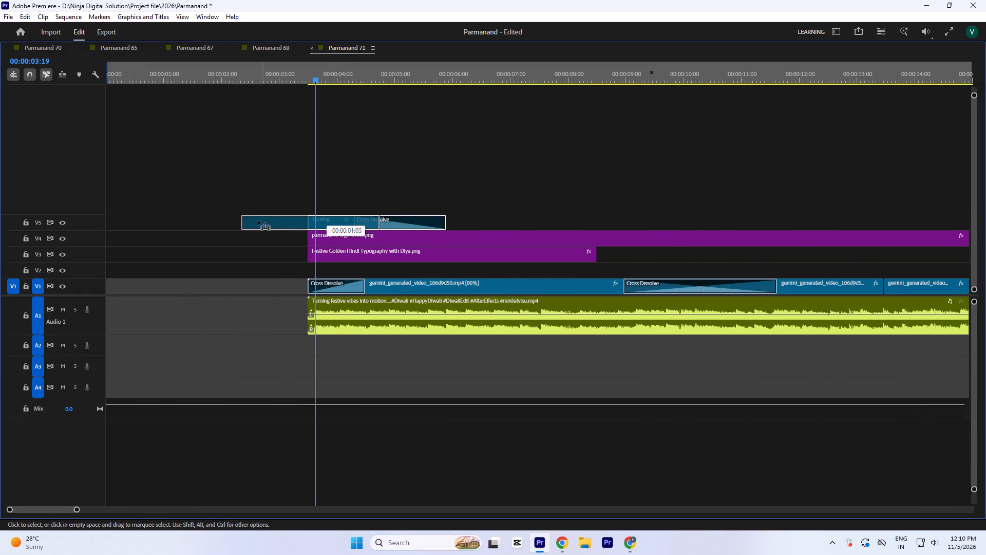
{"action": "left_click_drag", "start_coordinate": [258, 220], "coordinate": [257, 220]}
{"action": "key", "text": "minus"}
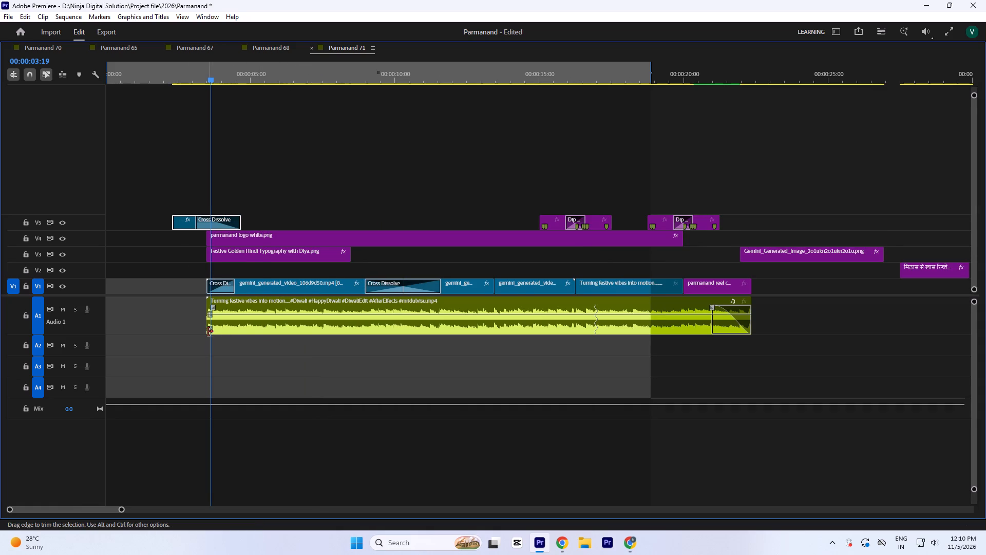
Move the A1 music clip about 1 second earlier, near the start of the diya clip.
{"action": "left_click_drag", "start_coordinate": [207, 330], "coordinate": [150, 330]}
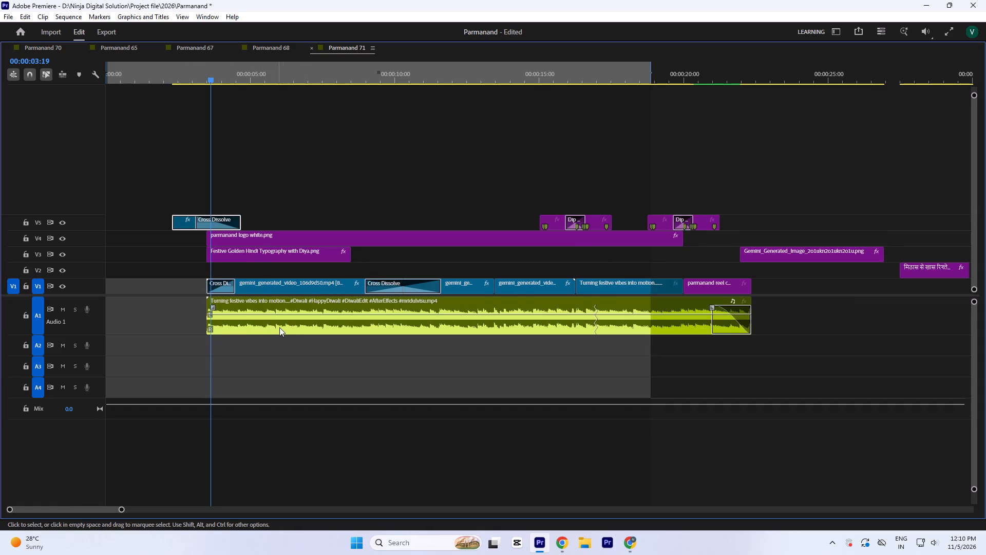
{"action": "left_click_drag", "start_coordinate": [279, 326], "coordinate": [246, 330]}
{"action": "key", "text": "minus"}
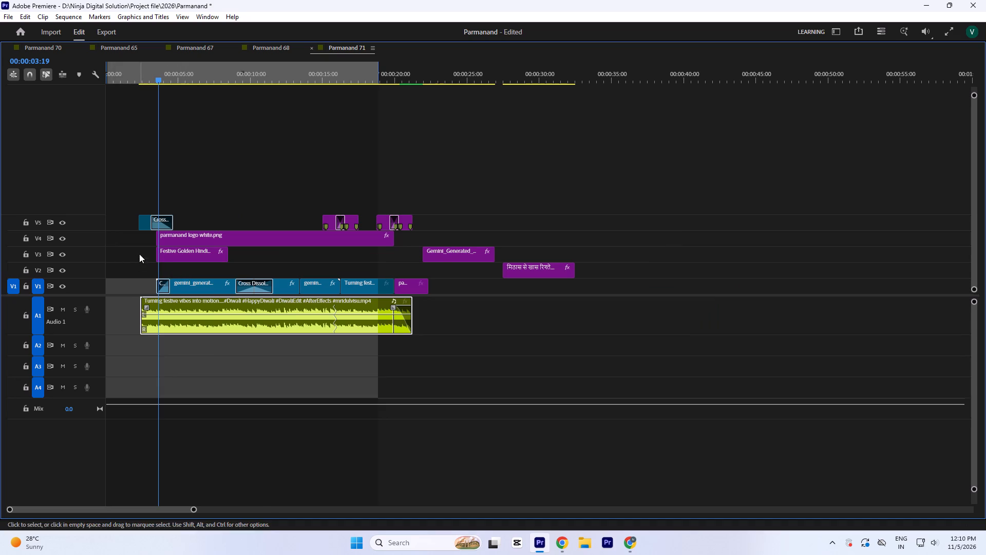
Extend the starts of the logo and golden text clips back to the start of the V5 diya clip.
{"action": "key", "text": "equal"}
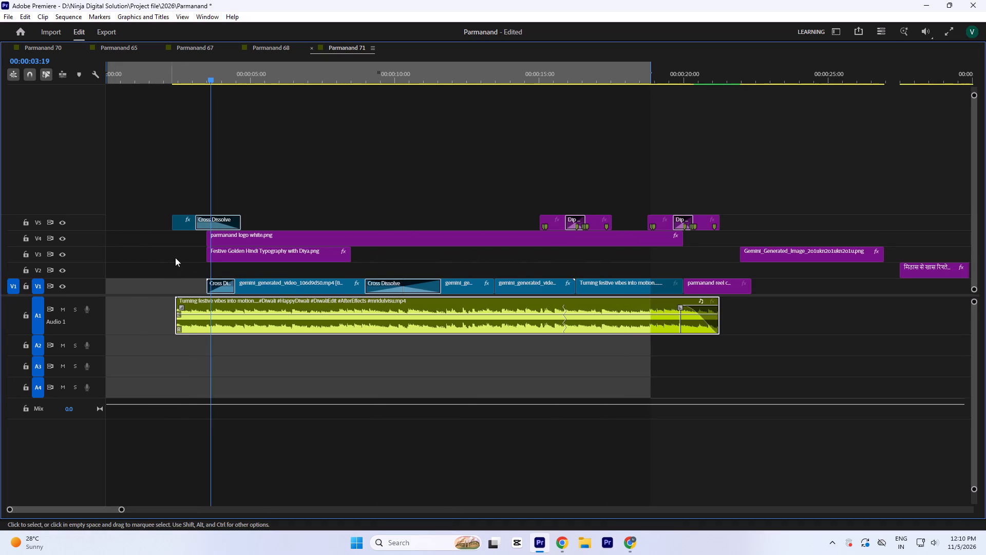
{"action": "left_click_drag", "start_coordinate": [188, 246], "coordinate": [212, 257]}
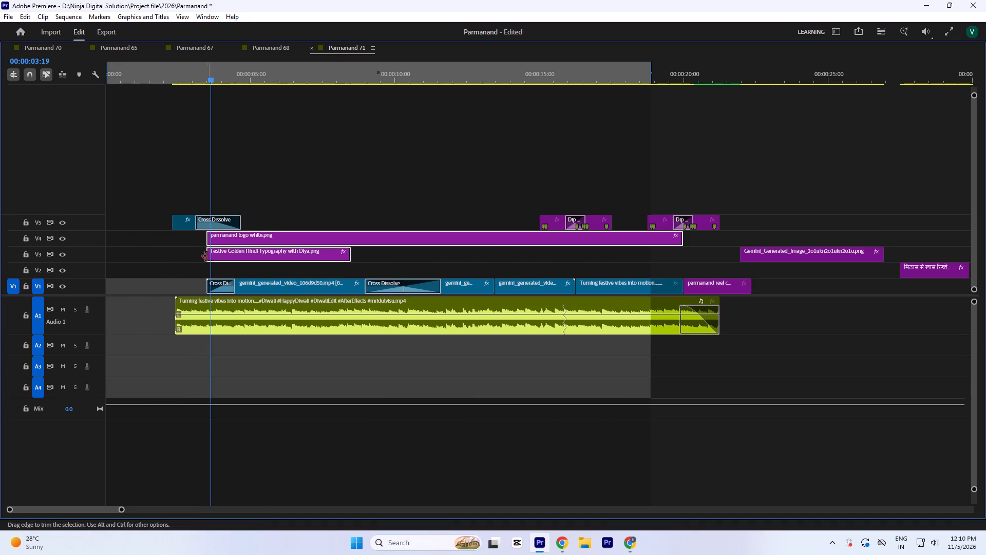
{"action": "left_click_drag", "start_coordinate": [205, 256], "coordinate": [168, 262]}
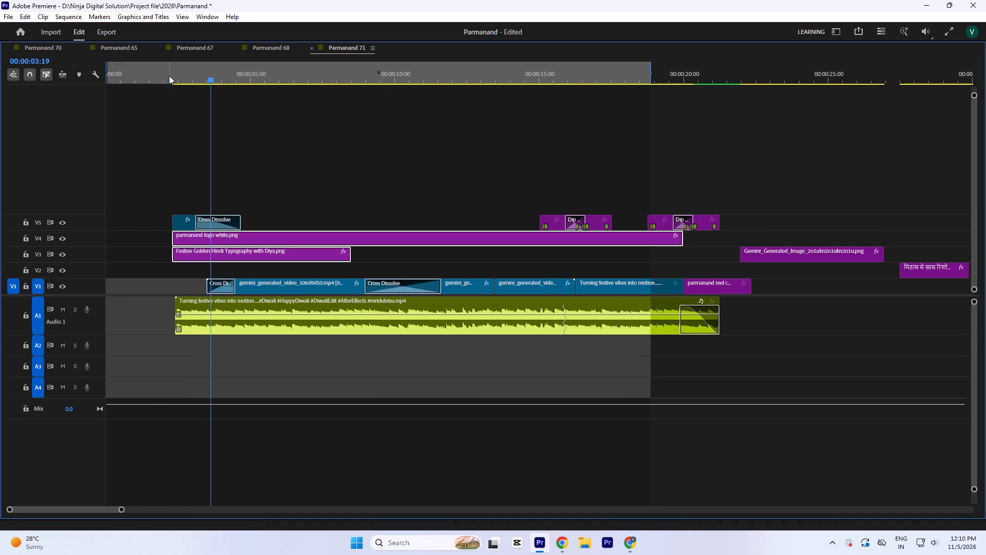
Play back the retimed opening to check the diya intro, golden text and transition into the couple footage.
{"action": "left_click", "coordinate": [168, 75]}
{"action": "type", "text": "`"}
{"action": "key", "text": "space"}
{"action": "key", "text": "space"}
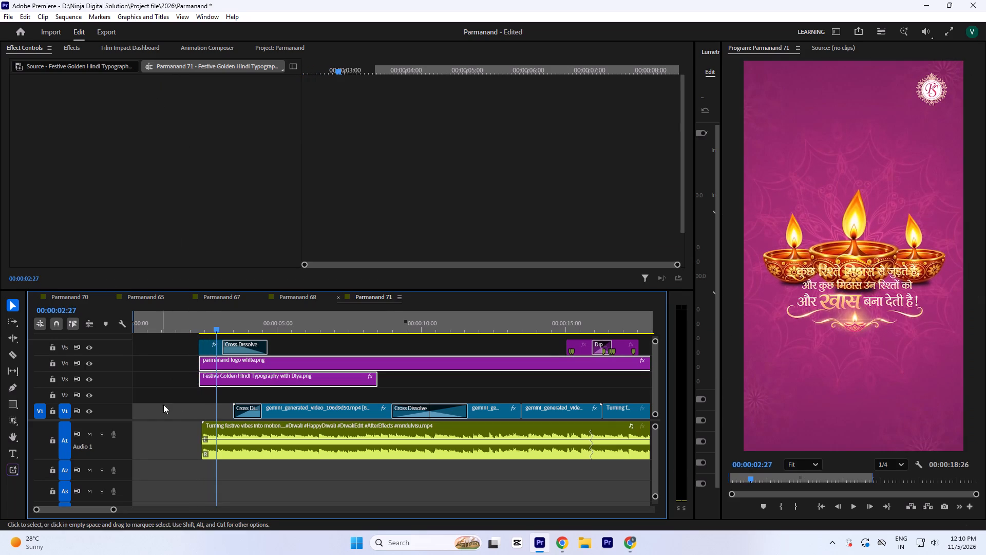
{"action": "left_click", "coordinate": [181, 384]}
{"action": "left_click", "coordinate": [222, 384]}
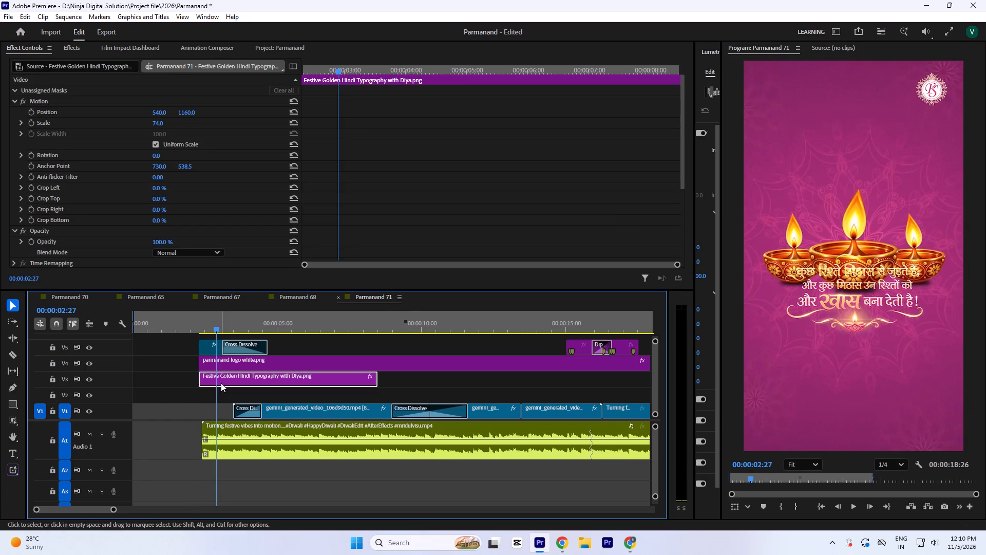
{"action": "key", "text": "space"}
{"action": "key", "text": "space"}
{"action": "key", "text": "equal"}
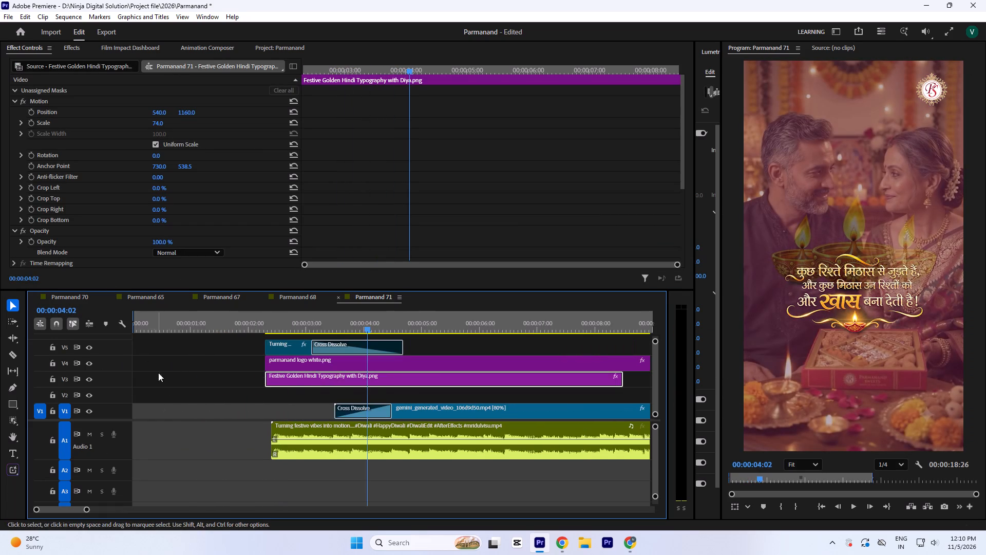
{"action": "key", "text": "minus"}
Extend the start of the V5 diya clip back to 00:00:02:01 and preview the opening.
{"action": "left_click", "coordinate": [224, 315]}
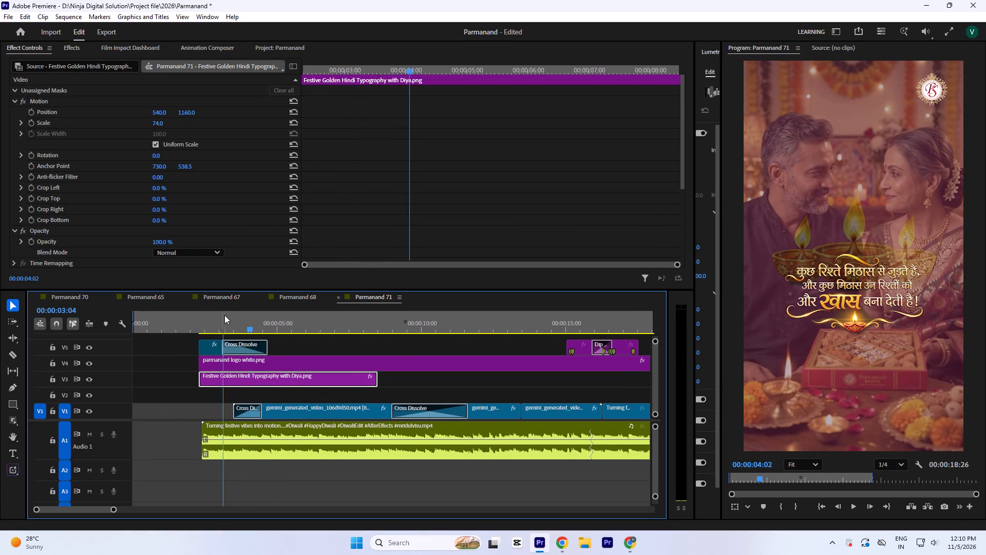
{"action": "key", "text": "equal"}
{"action": "key", "text": "equal"}
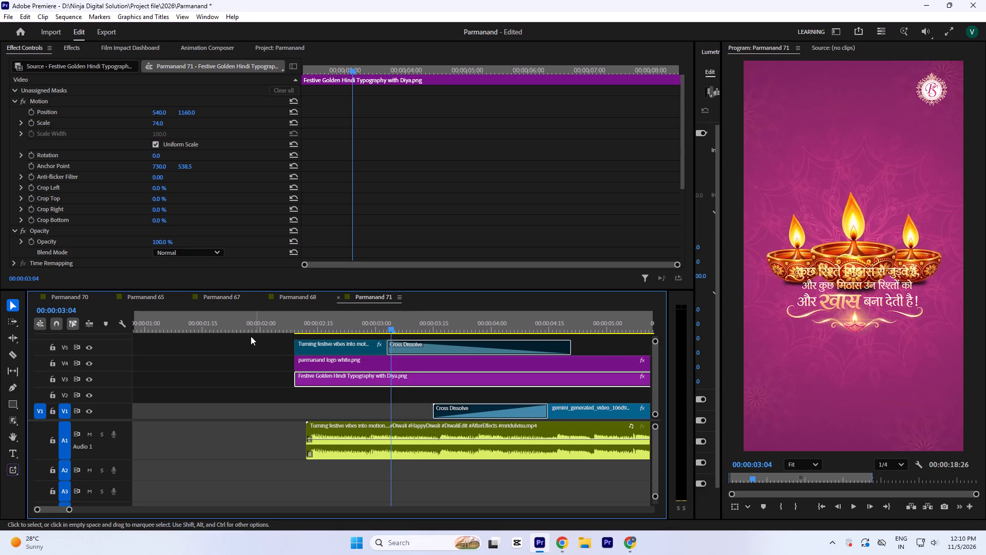
{"action": "left_click", "coordinate": [297, 328]}
{"action": "left_click_drag", "start_coordinate": [291, 345], "coordinate": [261, 351]}
{"action": "left_click", "coordinate": [263, 327]}
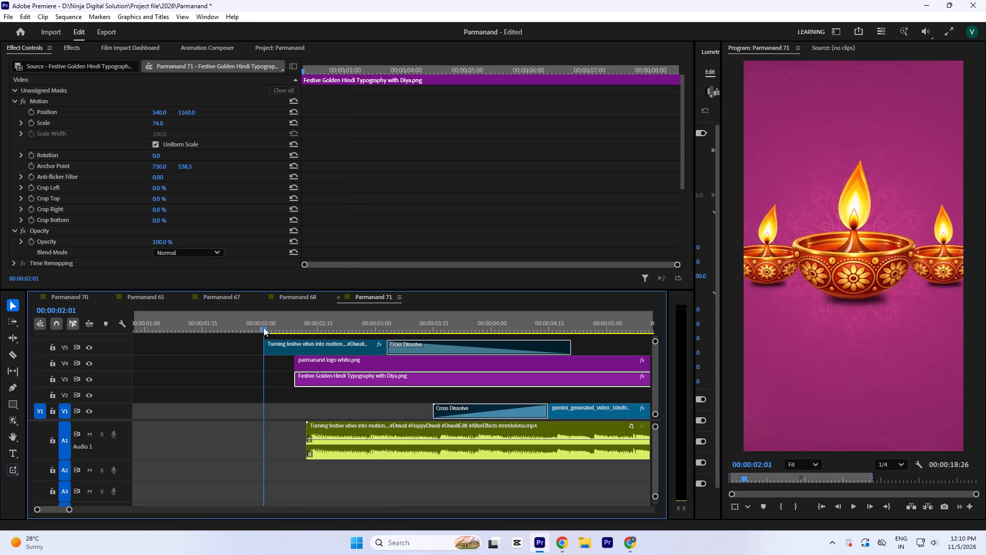
{"action": "key", "text": "space"}
{"action": "key", "text": "space"}
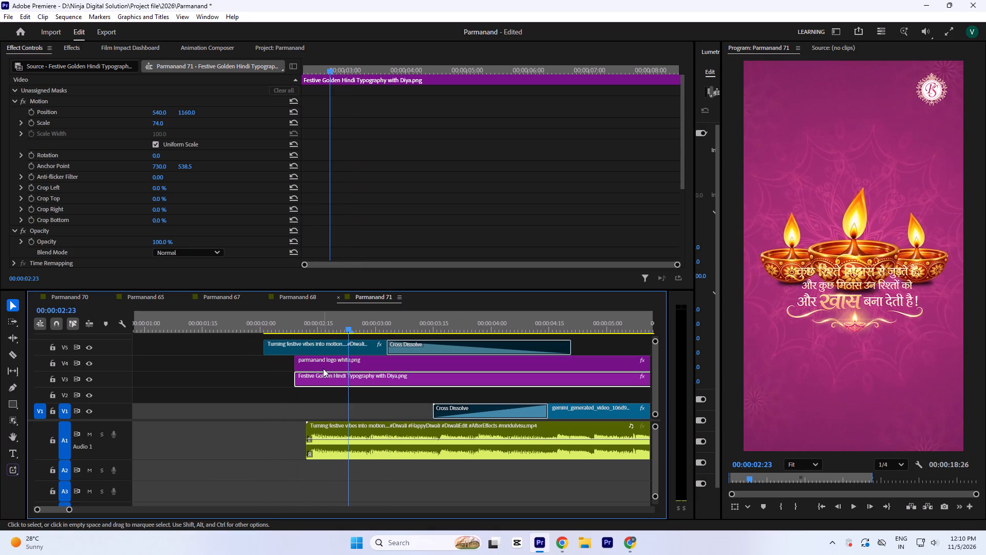
Extend the starts of the logo and golden text clips together to match the diya clip's start at 00:00:02:01.
{"action": "left_click_drag", "start_coordinate": [271, 361], "coordinate": [306, 376]}
{"action": "left_click_drag", "start_coordinate": [291, 381], "coordinate": [259, 390]}
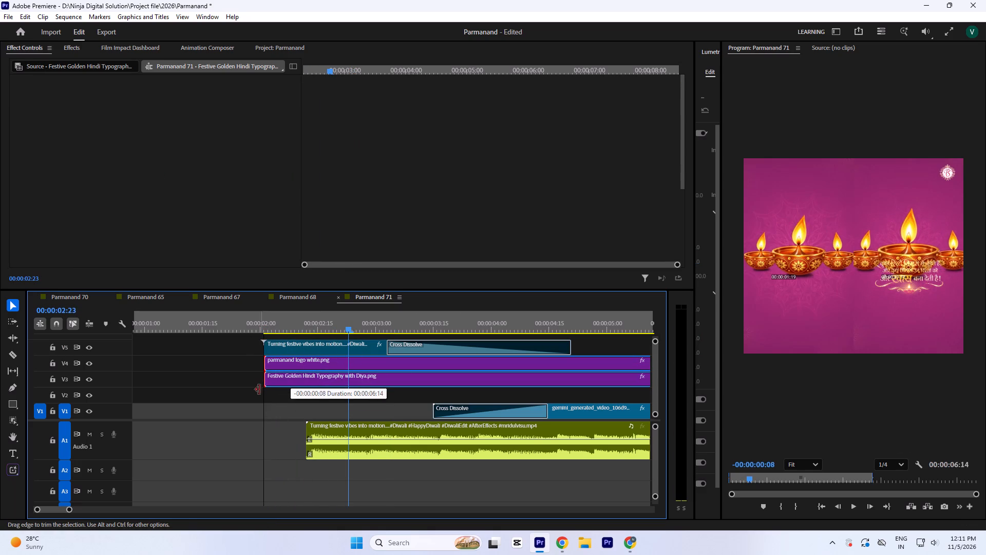
{"action": "left_click_drag", "start_coordinate": [259, 390], "coordinate": [259, 389]}
{"action": "left_click", "coordinate": [254, 391]}
Move the golden text clip from V3 up to a new track V6, above the diya clip.
{"action": "left_click", "coordinate": [316, 364]}
{"action": "type", "text": "`-"}
{"action": "left_click_drag", "start_coordinate": [263, 258], "coordinate": [266, 186]}
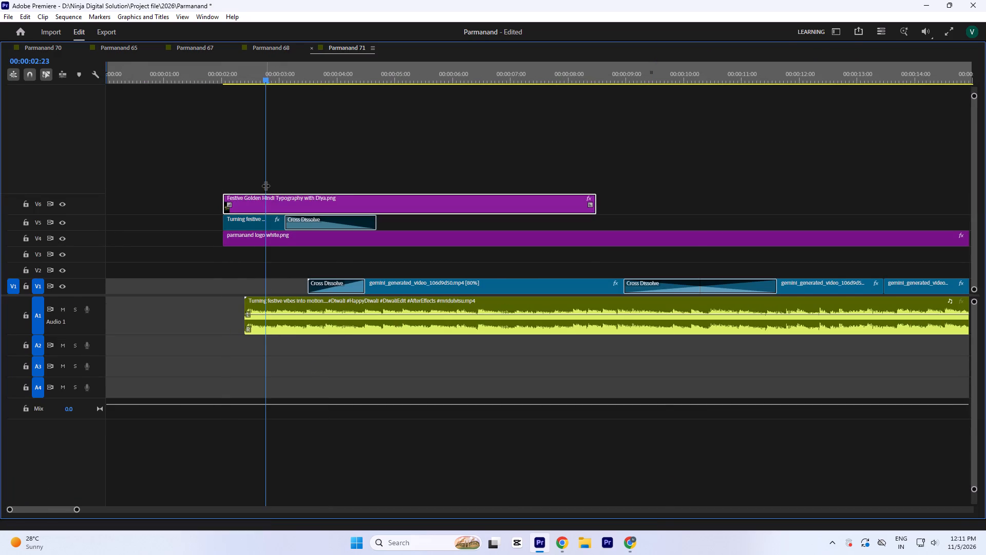
{"action": "key", "text": "grave"}
Position the golden text below the diyas with a vertical position of 1424 and a scale of 89.
{"action": "left_click_drag", "start_coordinate": [185, 111], "coordinate": [185, 110]}
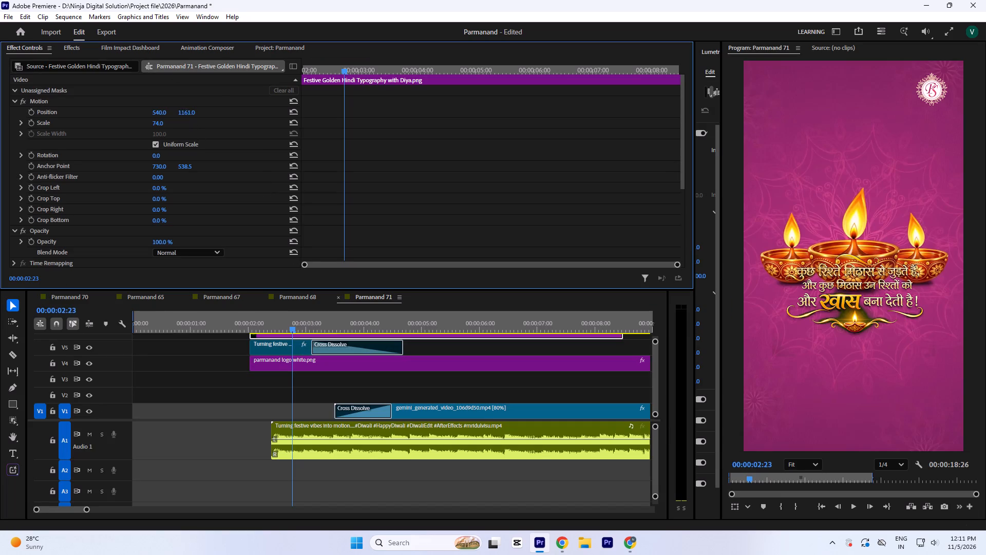
{"action": "left_click_drag", "start_coordinate": [185, 110], "coordinate": [191, 91]}
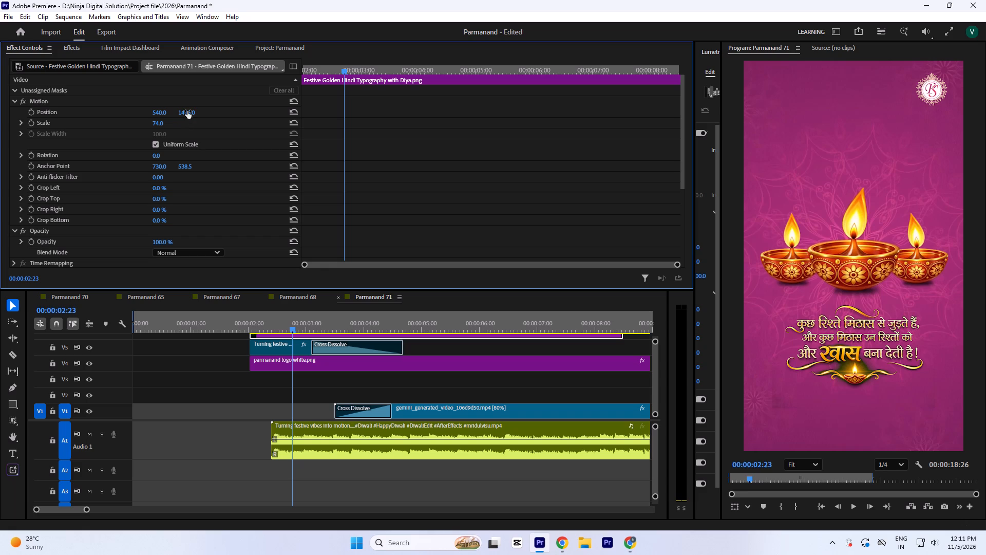
{"action": "left_click_drag", "start_coordinate": [187, 111], "coordinate": [191, 127]}
{"action": "left_click_drag", "start_coordinate": [160, 125], "coordinate": [160, 117]}
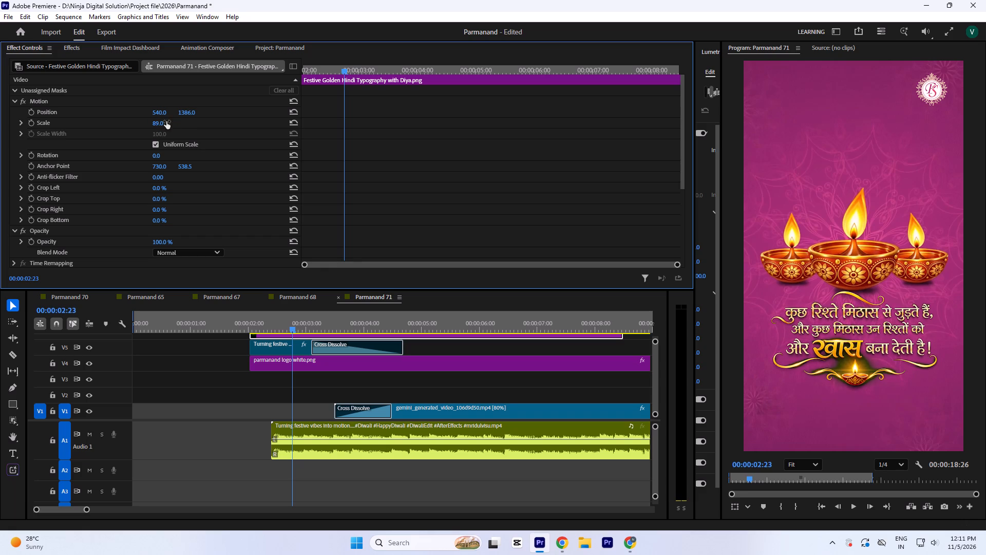
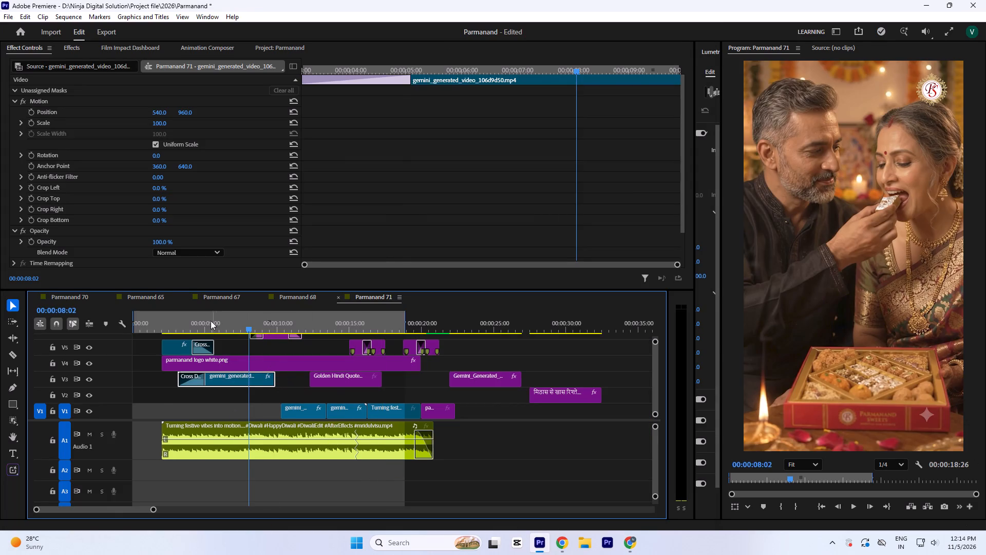
Move the Festive Golden Hindi Typography clip past the end of the reel to about 00:00:25:00 on V6.
{"action": "left_click", "coordinate": [203, 325]}
{"action": "type", "text": "`="}
{"action": "left_click_drag", "start_coordinate": [390, 207], "coordinate": [738, 216]}
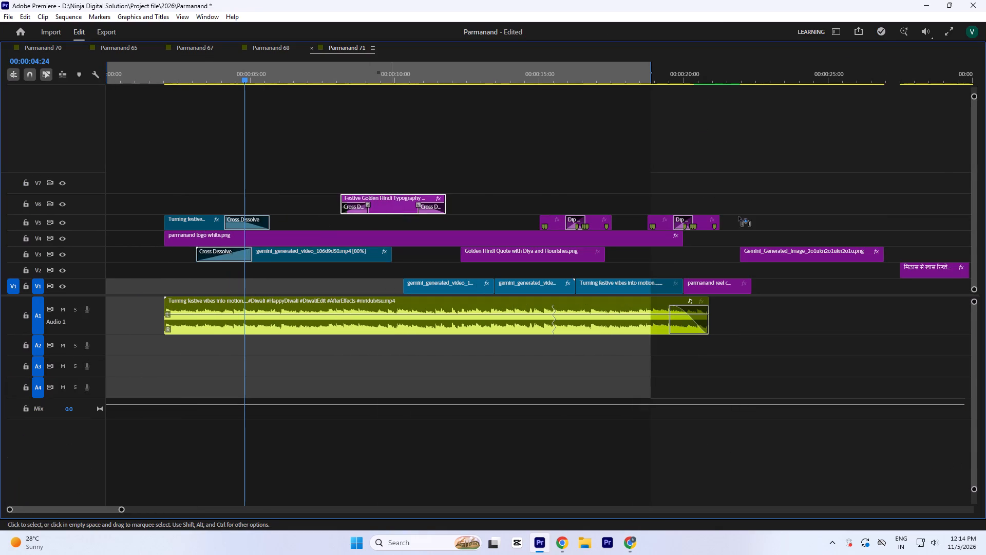
{"action": "left_click_drag", "start_coordinate": [738, 216], "coordinate": [877, 214]}
Place the Golden Hindi Quote clip on V6, aligned with the diya clip's start, with Cross Dissolve at both ends.
{"action": "left_click_drag", "start_coordinate": [489, 251], "coordinate": [195, 190]}
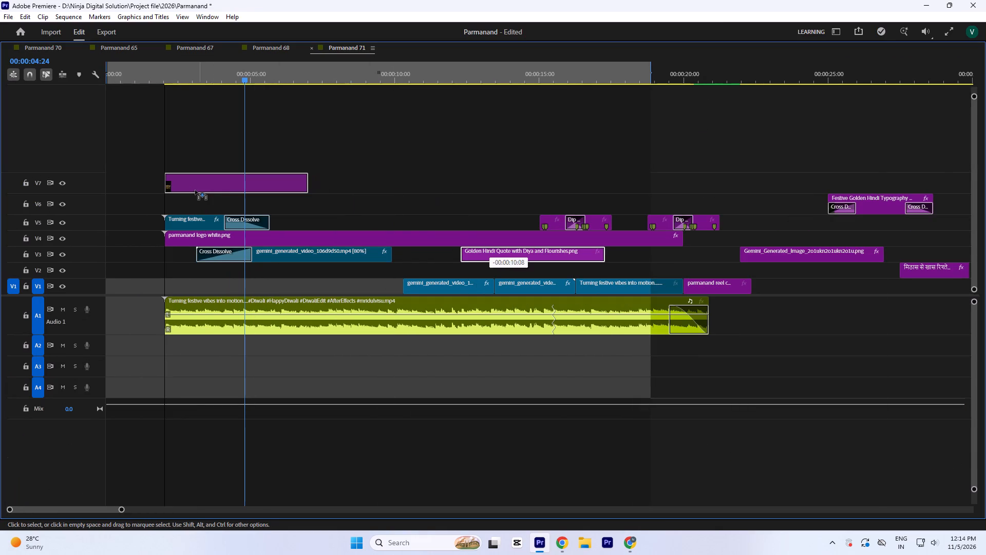
{"action": "left_click_drag", "start_coordinate": [195, 190], "coordinate": [195, 190]}
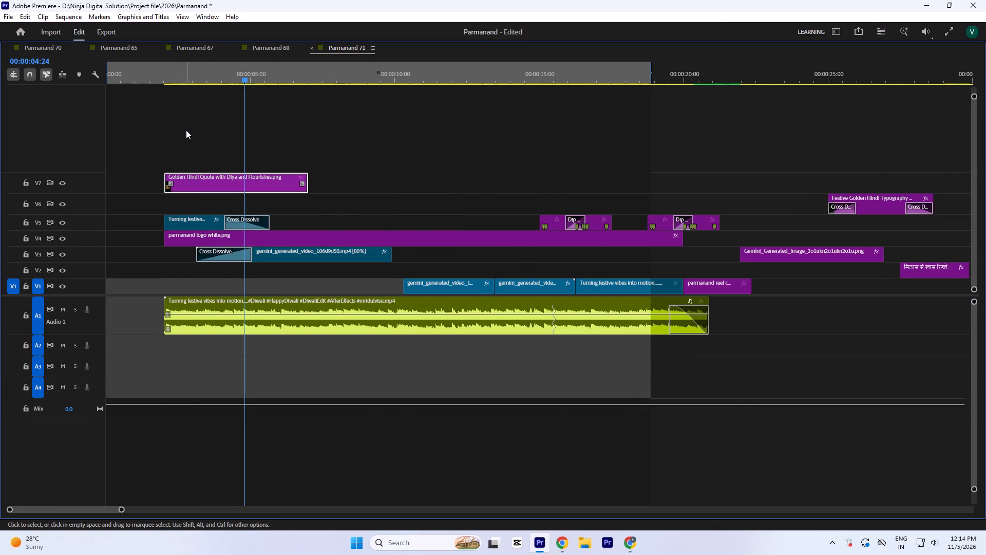
{"action": "key", "text": "shift+d"}
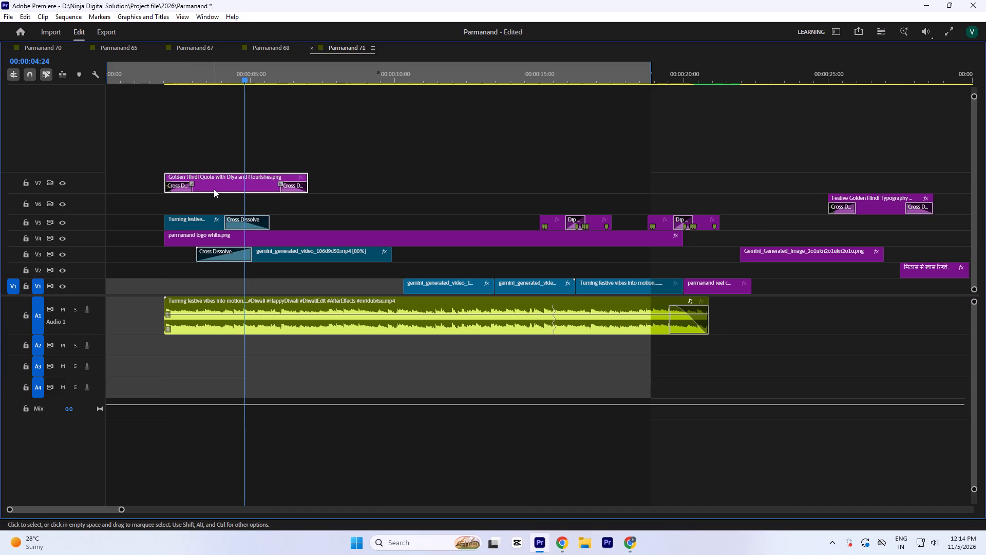
{"action": "left_click_drag", "start_coordinate": [214, 189], "coordinate": [214, 200]}
Scale the Golden Hindi Quote clip to 83 and set its vertical position to 1474, below the diyas.
{"action": "left_click", "coordinate": [157, 72]}
{"action": "type", "text": "`-"}
{"action": "key", "text": "space"}
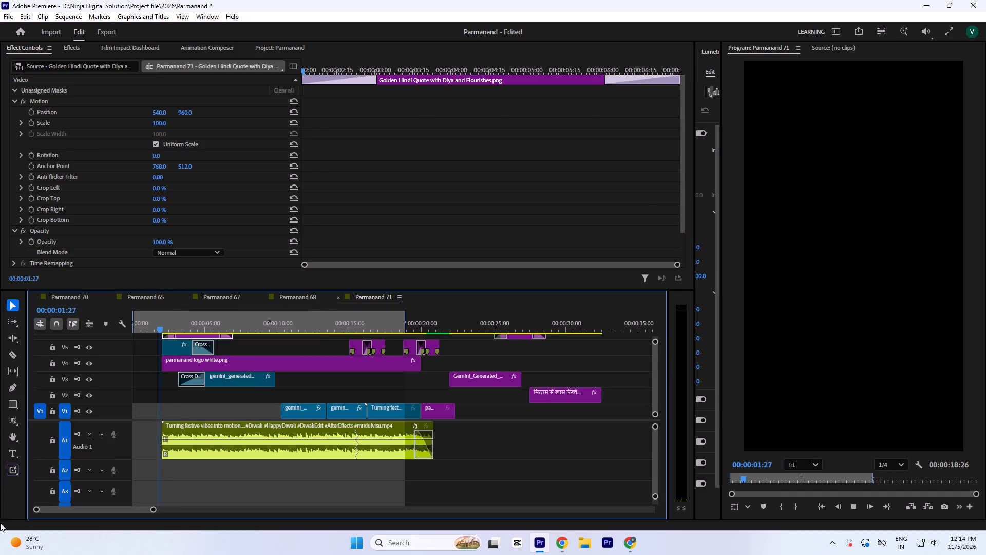
{"action": "key", "text": "space"}
{"action": "key", "text": "a"}
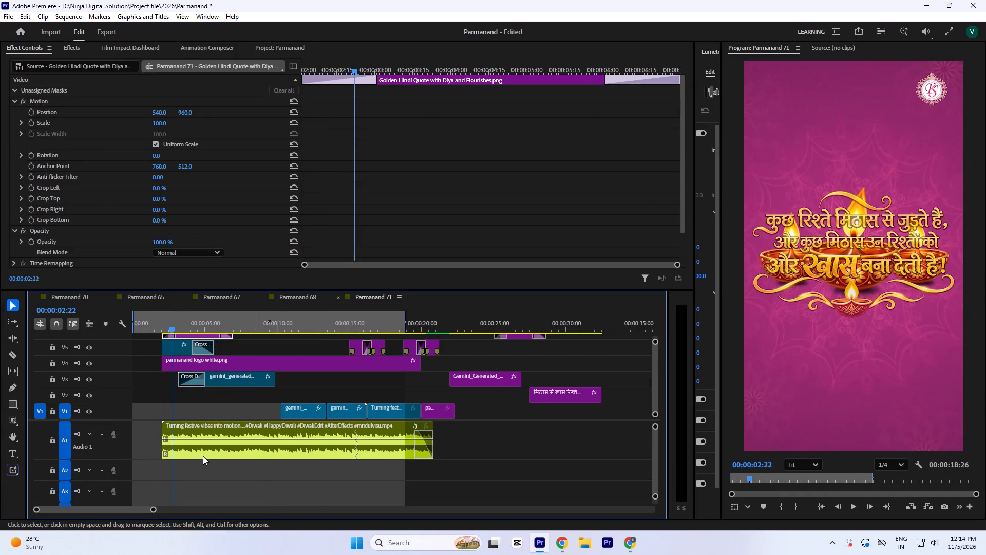
{"action": "left_click_drag", "start_coordinate": [193, 112], "coordinate": [188, 6]}
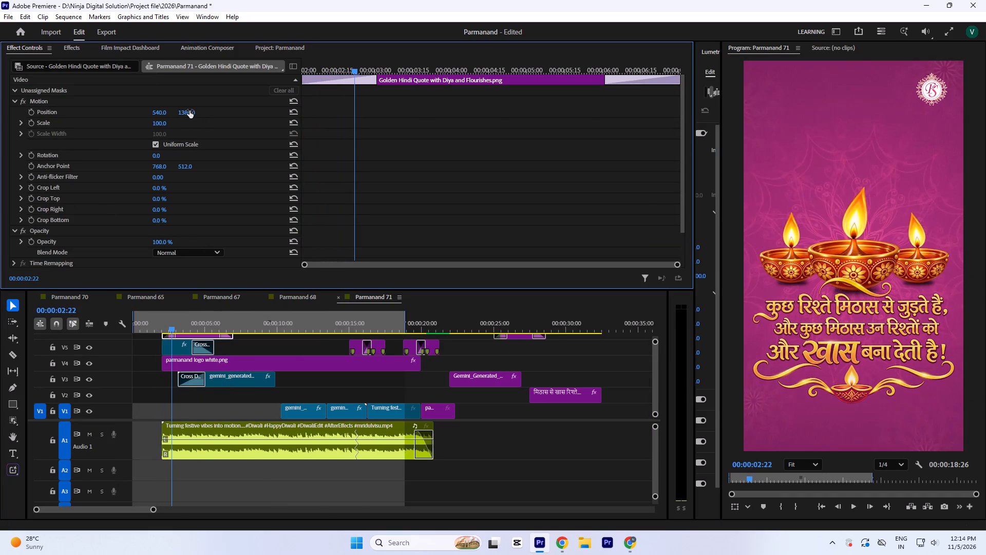
{"action": "left_click_drag", "start_coordinate": [164, 126], "coordinate": [167, 136]}
{"action": "left_click_drag", "start_coordinate": [189, 109], "coordinate": [189, 112]}
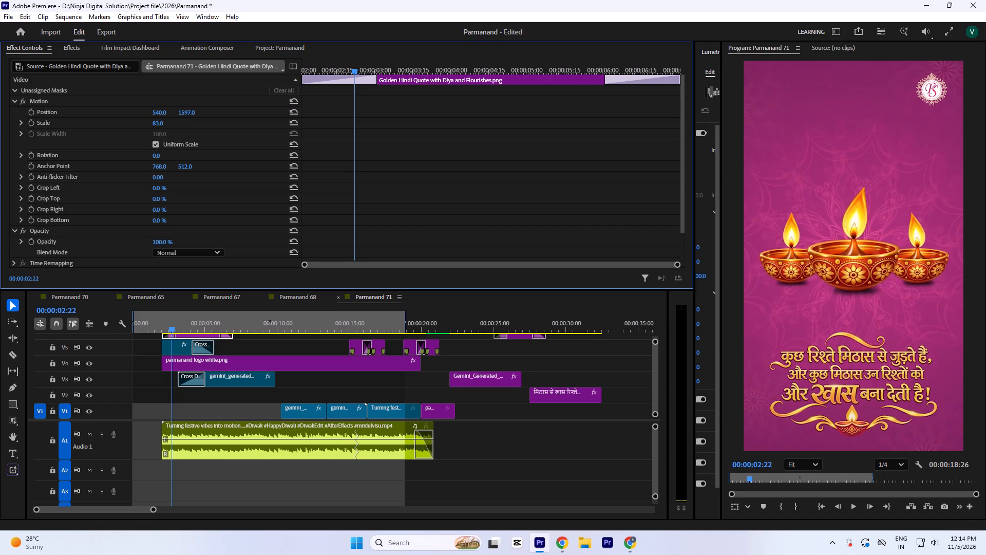
{"action": "left_click_drag", "start_coordinate": [189, 112], "coordinate": [195, 173]}
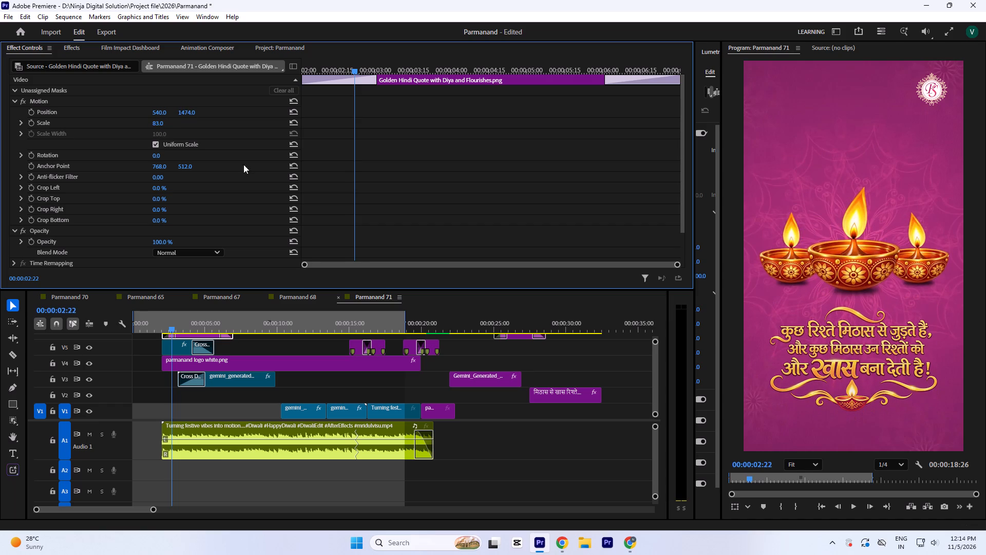
Set the Golden Hindi Quote clip's scale to 76 and vertical position to 1407, and preview it in the opening.
{"action": "left_click_drag", "start_coordinate": [159, 125], "coordinate": [159, 128]}
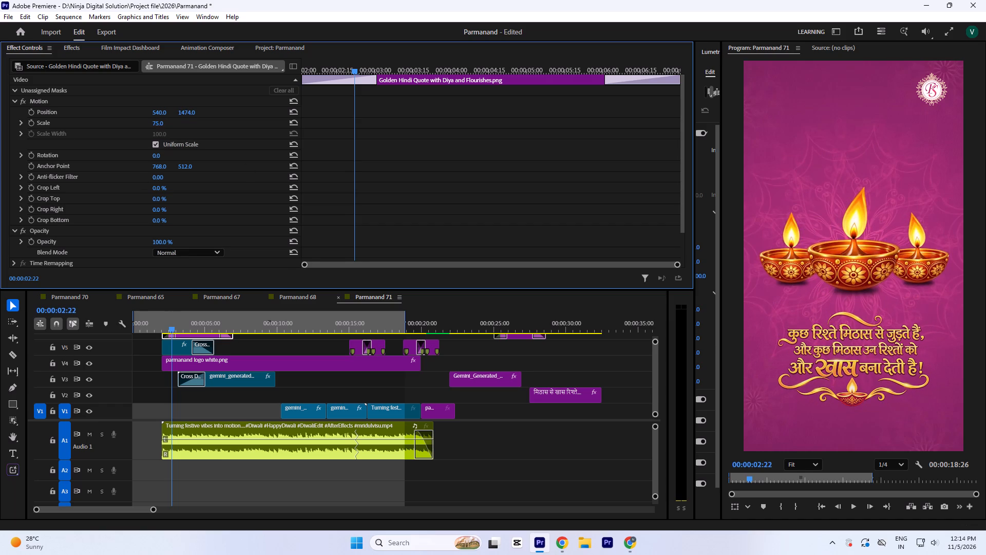
{"action": "left_click_drag", "start_coordinate": [159, 128], "coordinate": [159, 131]}
{"action": "left_click_drag", "start_coordinate": [185, 112], "coordinate": [186, 209]}
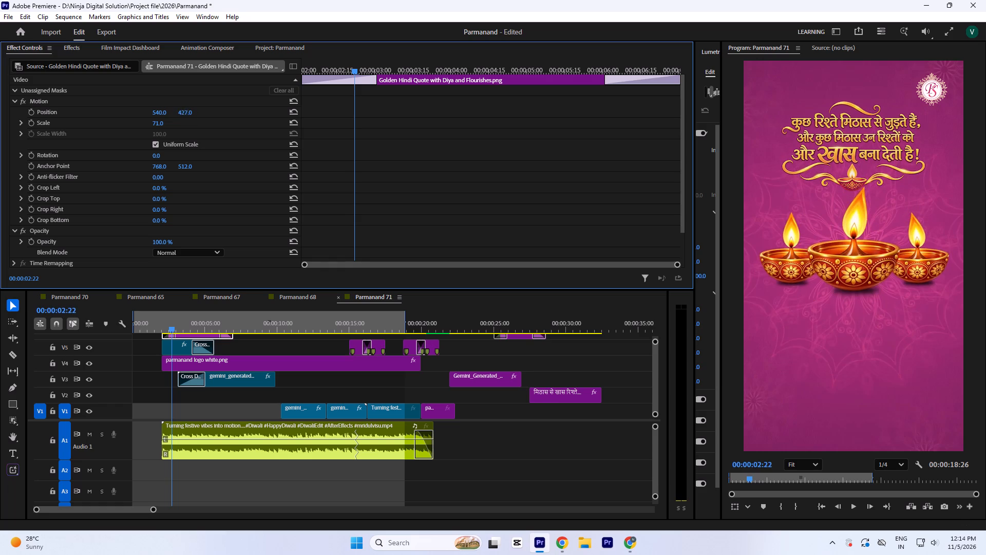
{"action": "left_click_drag", "start_coordinate": [186, 209], "coordinate": [175, 54]}
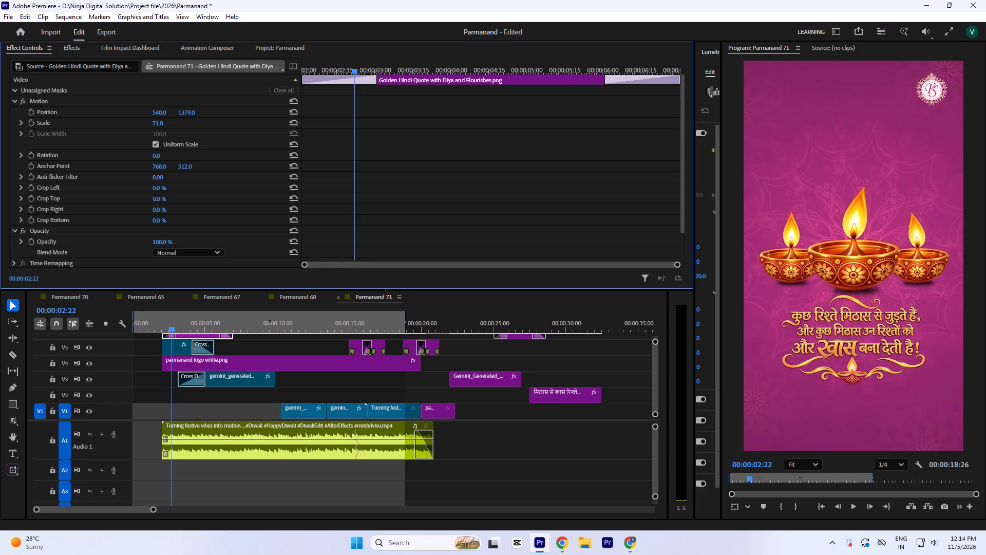
{"action": "left_click_drag", "start_coordinate": [175, 54], "coordinate": [175, 45]}
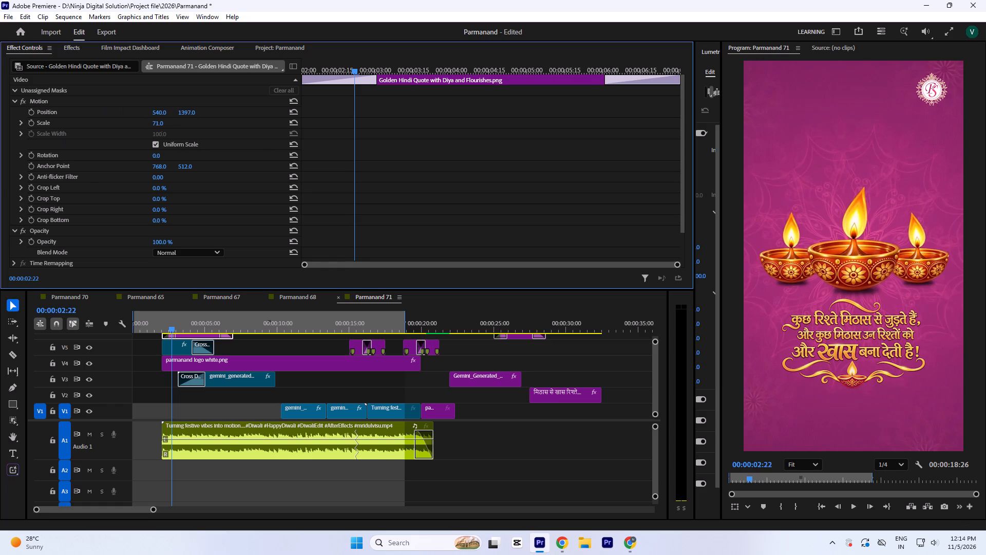
{"action": "left_click", "coordinate": [160, 124]}
{"action": "left_click_drag", "start_coordinate": [185, 112], "coordinate": [183, 106]}
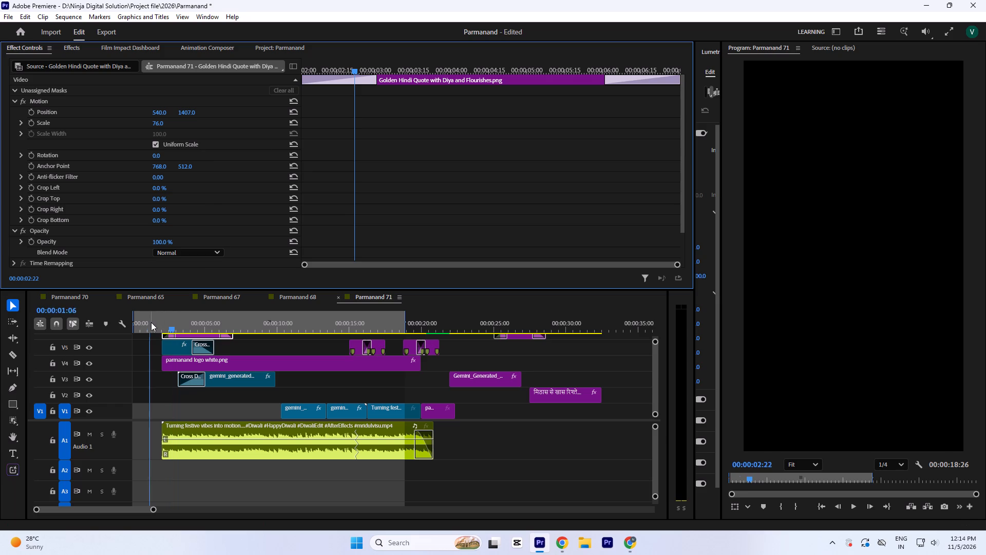
{"action": "left_click", "coordinate": [151, 322]}
{"action": "key", "text": "space"}
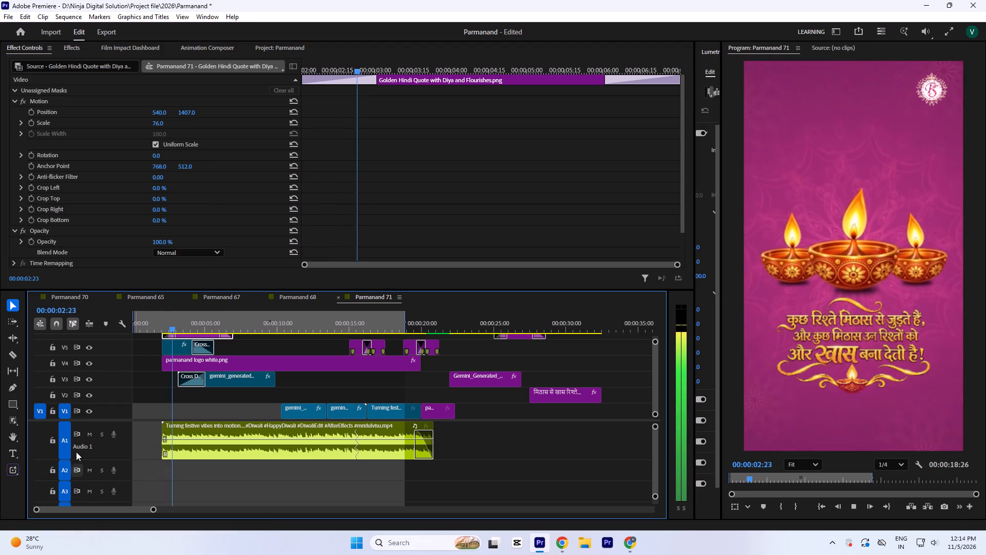
{"action": "key", "text": "space"}
{"action": "key", "text": "space"}
{"action": "key", "text": "space"}
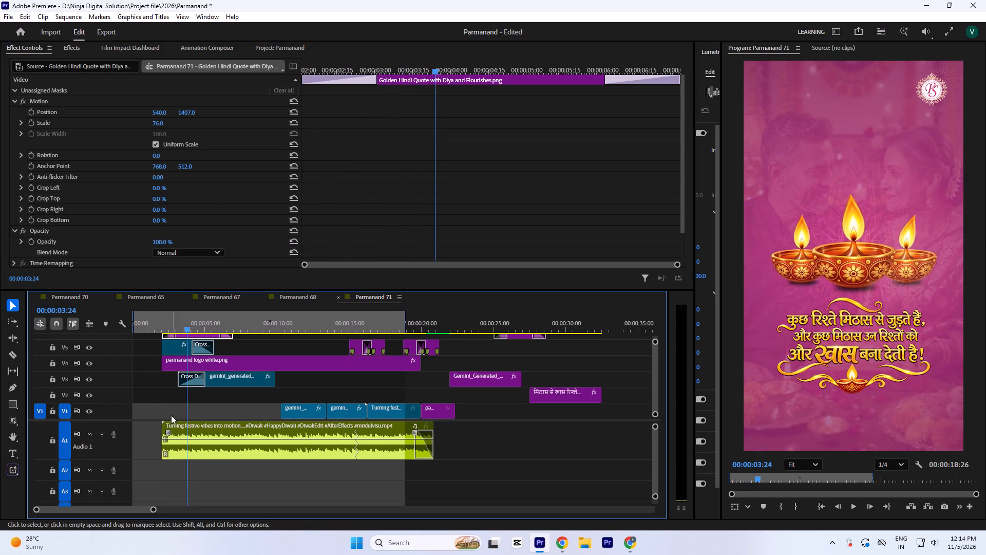
{"action": "key", "text": "space"}
{"action": "key", "text": "space"}
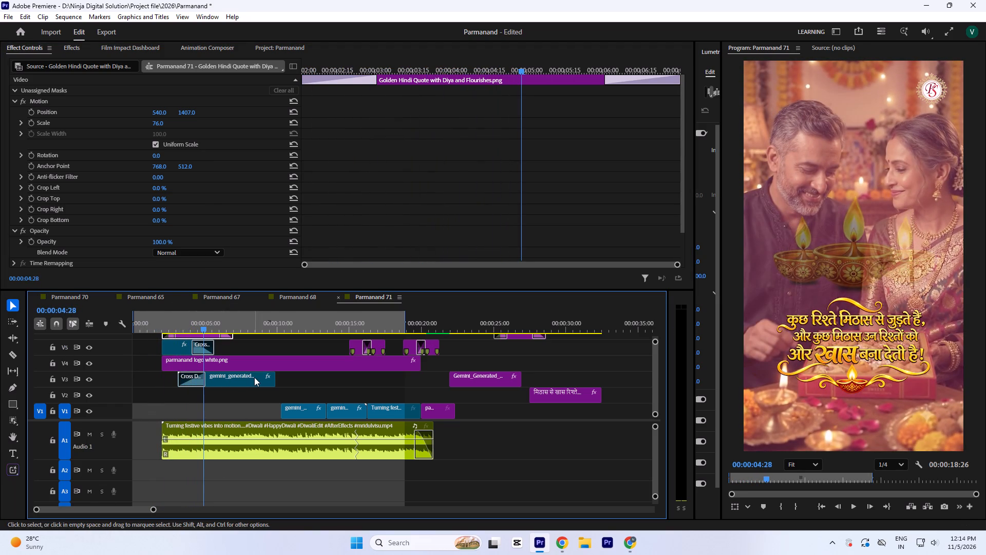
Trim the end of the Golden Hindi Quote clip on V6 to match the diya clip's end on V5, and preview it.
{"action": "type", "text": "`=="}
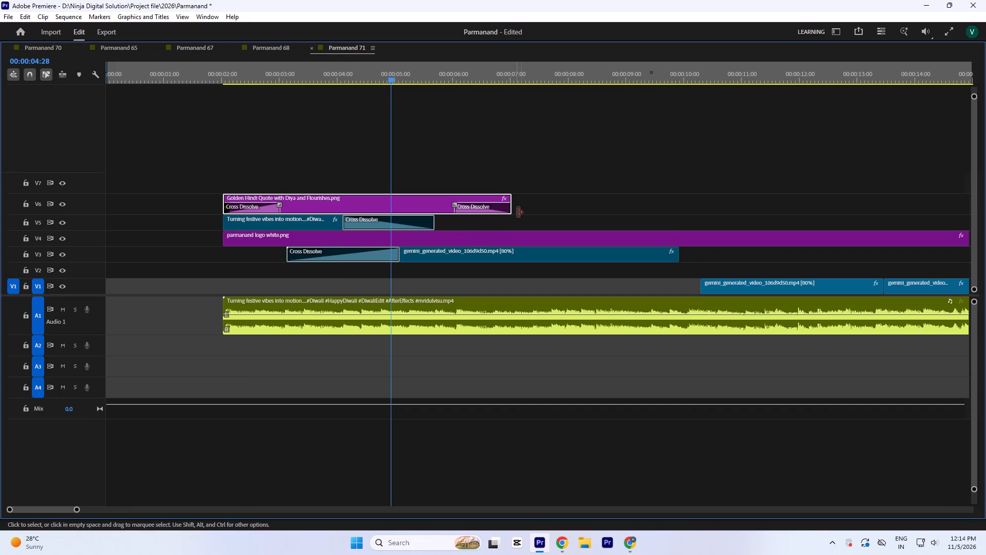
{"action": "left_click_drag", "start_coordinate": [517, 206], "coordinate": [437, 203]}
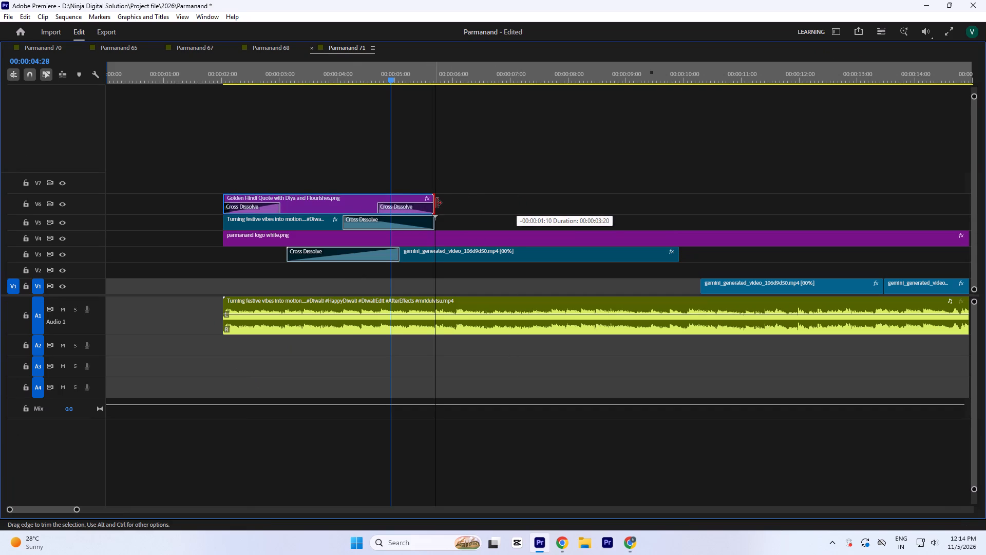
{"action": "left_click_drag", "start_coordinate": [437, 203], "coordinate": [439, 203]}
{"action": "left_click", "coordinate": [211, 73]}
{"action": "type", "text": "`"}
{"action": "key", "text": "space"}
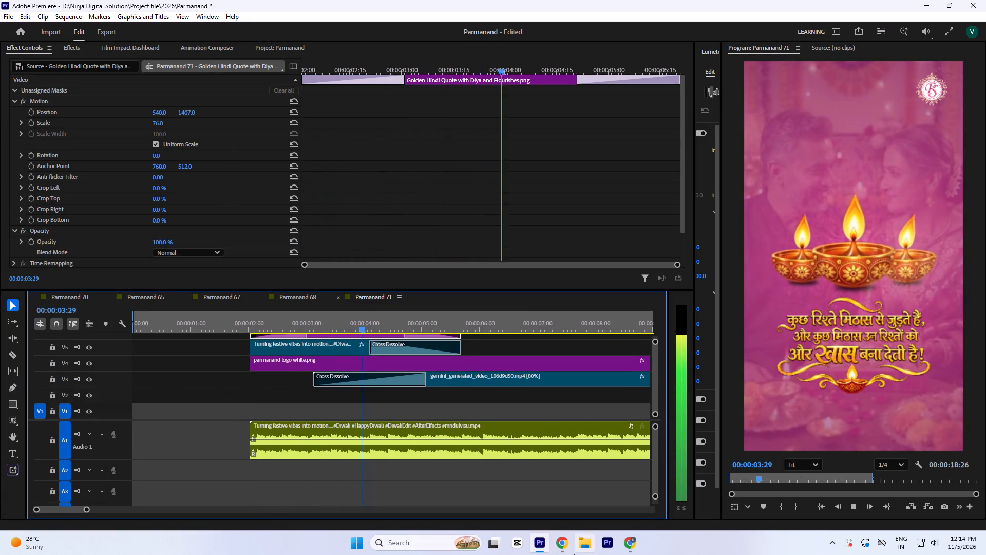
{"action": "key", "text": "space"}
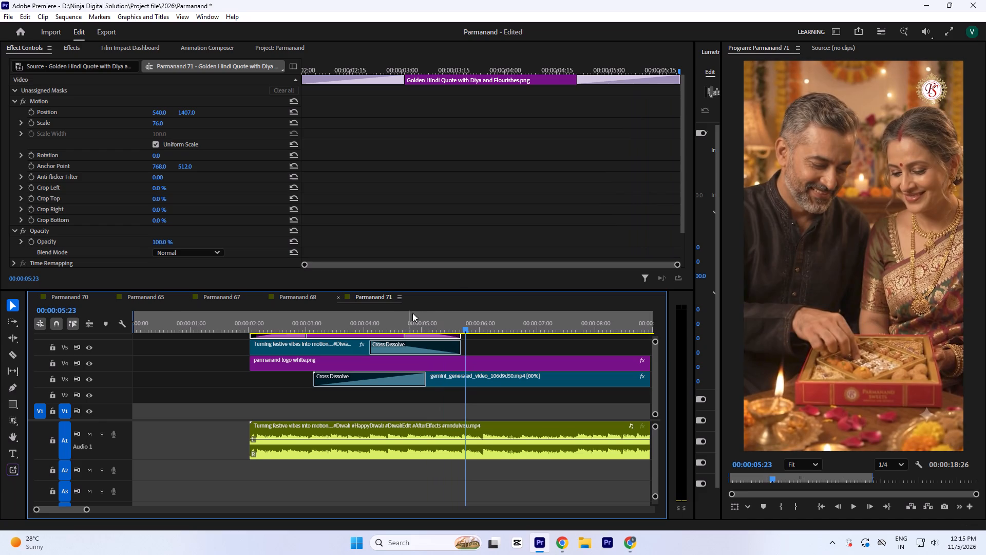
Extend the ends of the Golden Hindi Quote clip and the V5 diya clip together to 00:00:06:05, and preview the result.
{"action": "left_click_drag", "start_coordinate": [444, 317], "coordinate": [485, 338]}
{"action": "type", "text": "`==="}
{"action": "key", "text": "equal"}
{"action": "left_click_drag", "start_coordinate": [548, 68], "coordinate": [582, 88]}
{"action": "key", "text": "minus"}
{"action": "left_click_drag", "start_coordinate": [437, 146], "coordinate": [456, 195]}
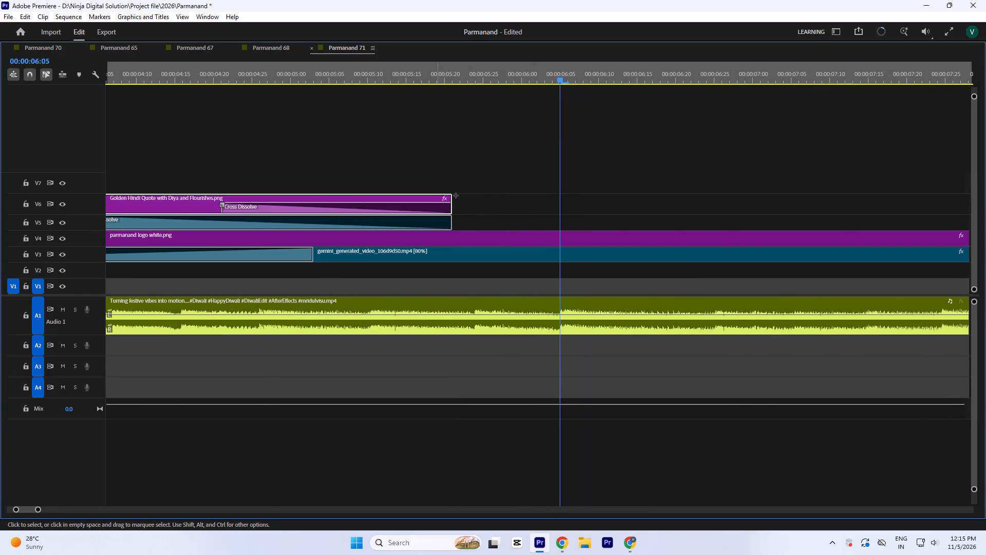
{"action": "left_click_drag", "start_coordinate": [456, 195], "coordinate": [479, 224]}
{"action": "left_click_drag", "start_coordinate": [454, 213], "coordinate": [562, 222]}
{"action": "key", "text": "minus"}
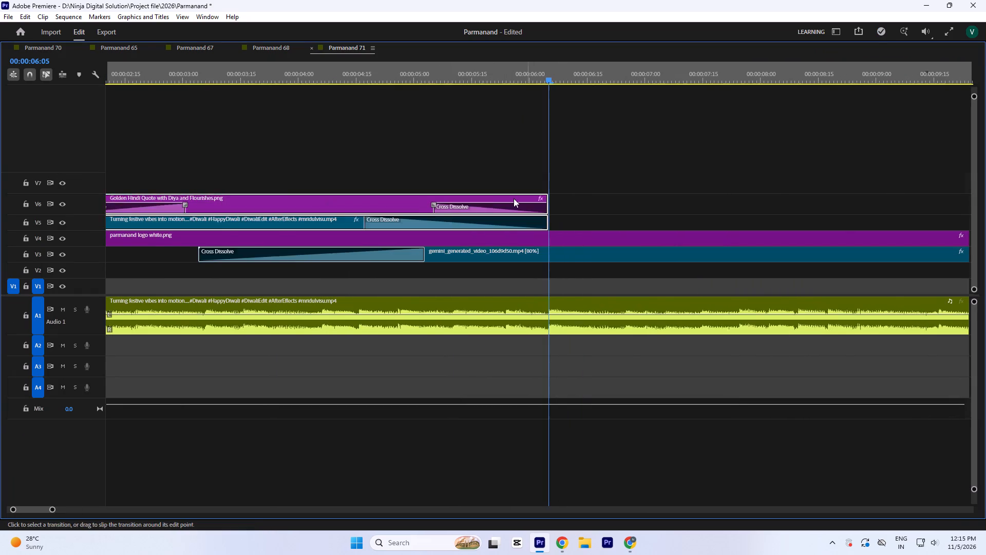
{"action": "key", "text": "minus"}
{"action": "left_click", "coordinate": [218, 75]}
{"action": "type", "text": "`"}
{"action": "key", "text": "space"}
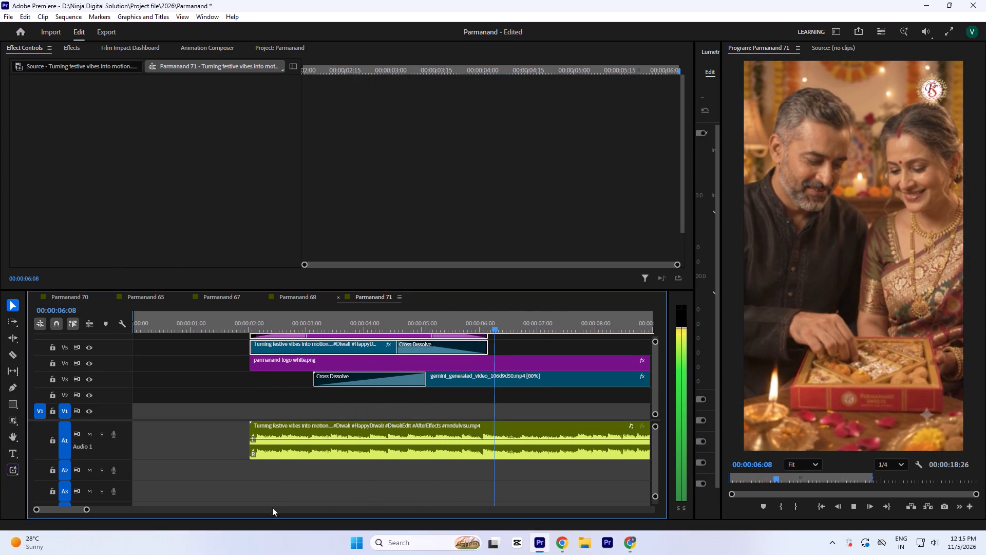
{"action": "key", "text": "space"}
Lengthen the Golden Hindi Quote clip's closing Cross Dissolve so it starts with the V5 clip's dissolve at 00:00:04:17.
{"action": "left_click", "coordinate": [453, 329]}
{"action": "left_click_drag", "start_coordinate": [451, 322], "coordinate": [480, 331]}
{"action": "type", "text": "`="}
{"action": "left_click", "coordinate": [418, 168]}
{"action": "left_click_drag", "start_coordinate": [440, 203], "coordinate": [352, 206]}
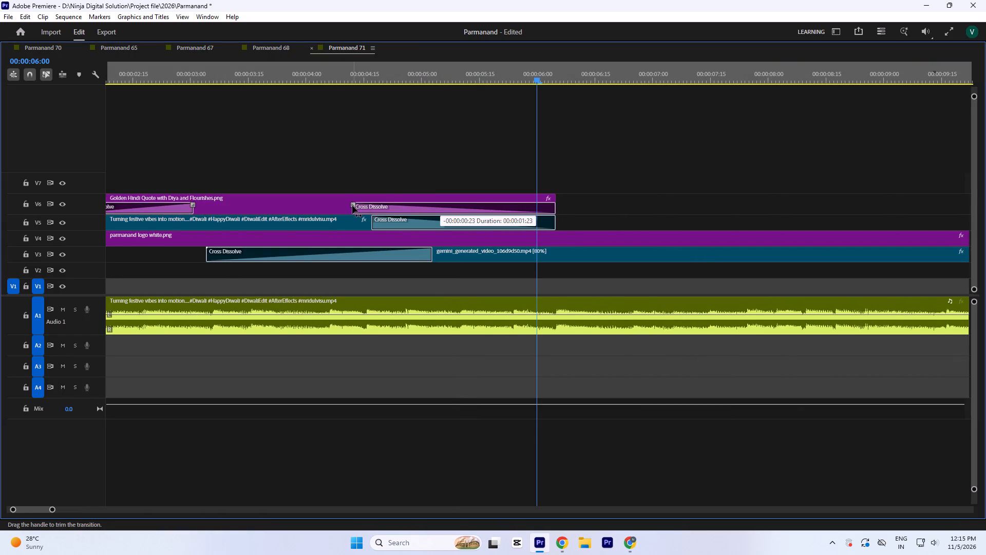
{"action": "left_click_drag", "start_coordinate": [352, 206], "coordinate": [368, 206]}
{"action": "left_click_drag", "start_coordinate": [366, 206], "coordinate": [370, 207]}
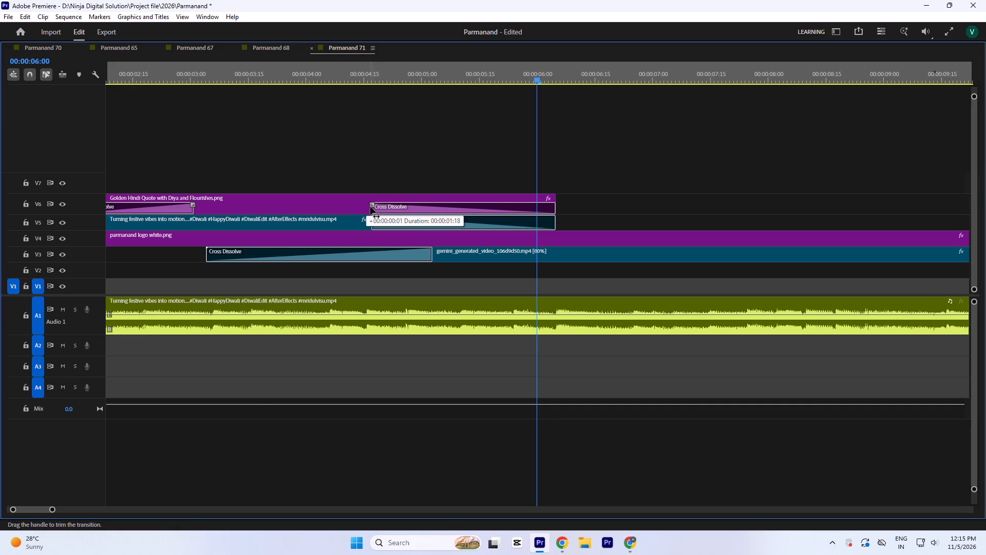
{"action": "left_click_drag", "start_coordinate": [370, 207], "coordinate": [372, 207]}
{"action": "left_click", "coordinate": [374, 58]}
{"action": "left_click", "coordinate": [373, 70]}
{"action": "key", "text": "equal"}
{"action": "key", "text": "equal"}
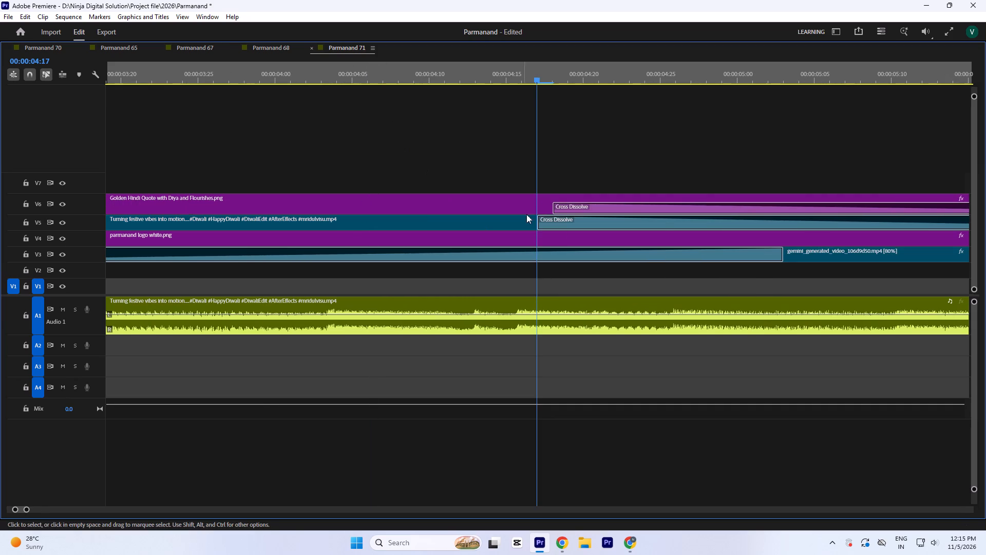
{"action": "left_click", "coordinate": [549, 206]}
{"action": "left_click_drag", "start_coordinate": [552, 206], "coordinate": [537, 209]}
Play back the opening to review the quote and diya fade-out into the couple's video and on to its end.
{"action": "key", "text": "minus"}
{"action": "key", "text": "minus"}
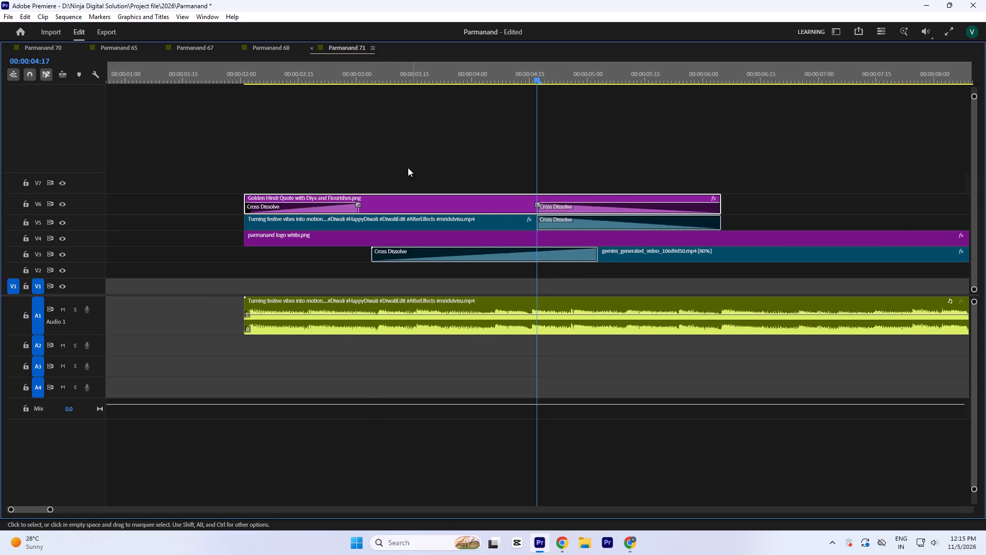
{"action": "key", "text": "minus"}
{"action": "left_click", "coordinate": [224, 77]}
{"action": "type", "text": "`"}
{"action": "key", "text": "space"}
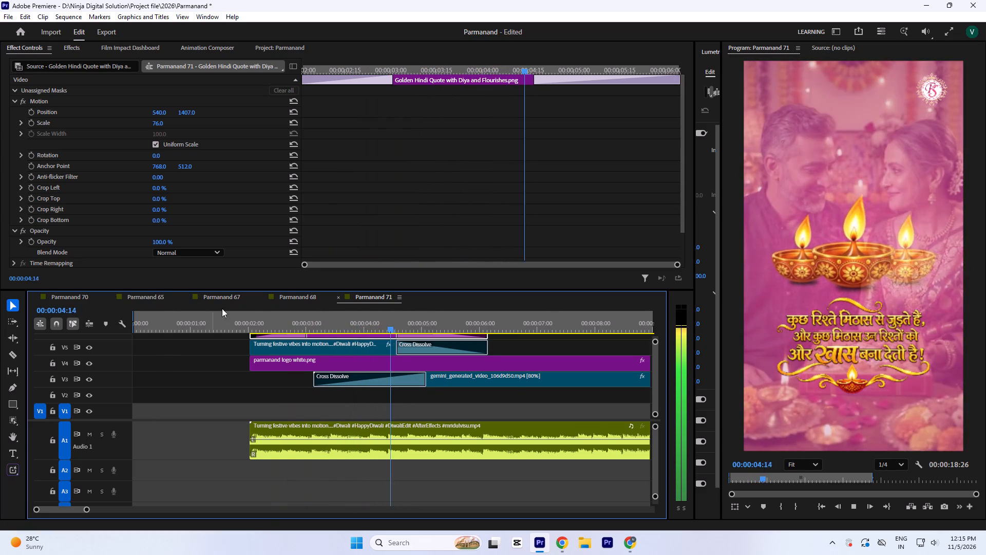
{"action": "key", "text": "space"}
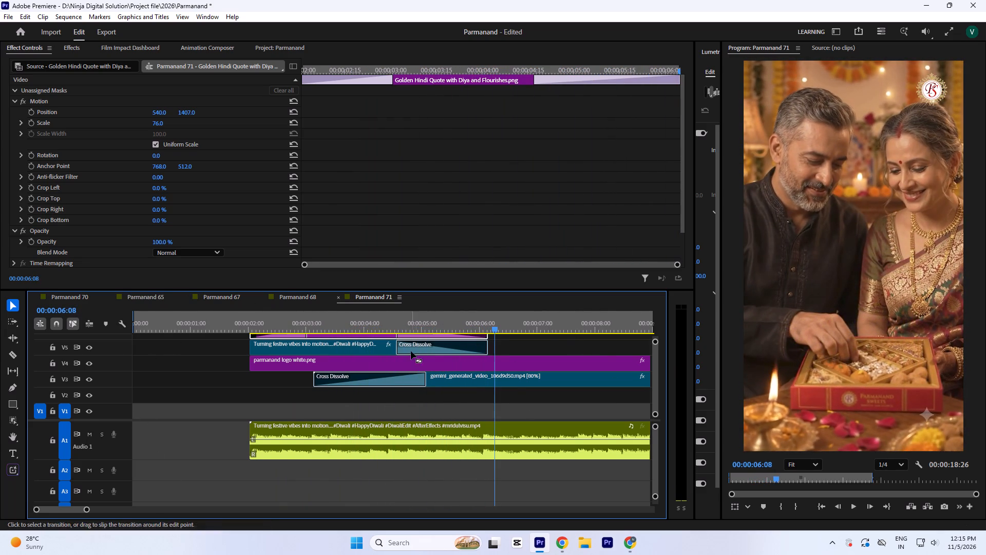
{"action": "left_click_drag", "start_coordinate": [448, 322], "coordinate": [487, 339]}
{"action": "key", "text": "space"}
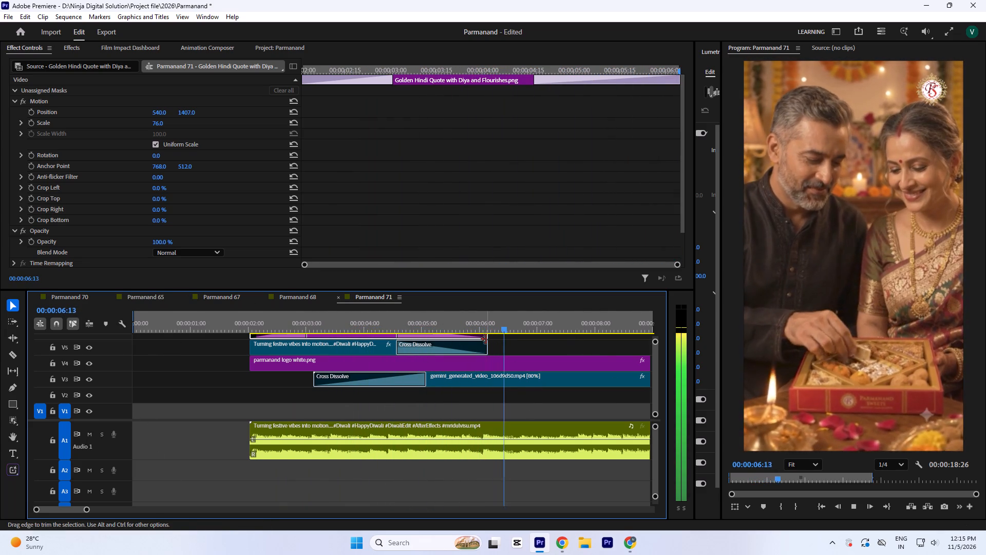
{"action": "key", "text": "minus"}
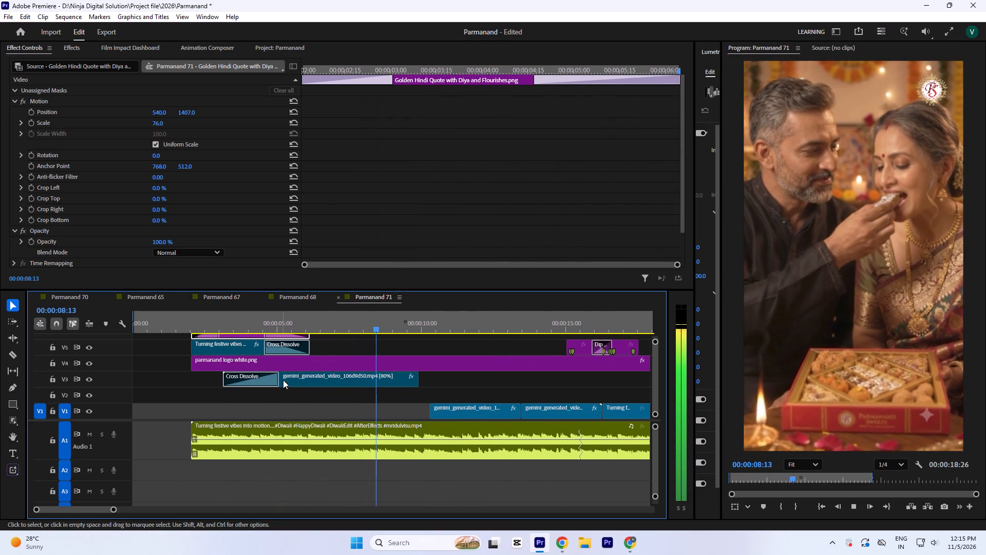
{"action": "key", "text": "space"}
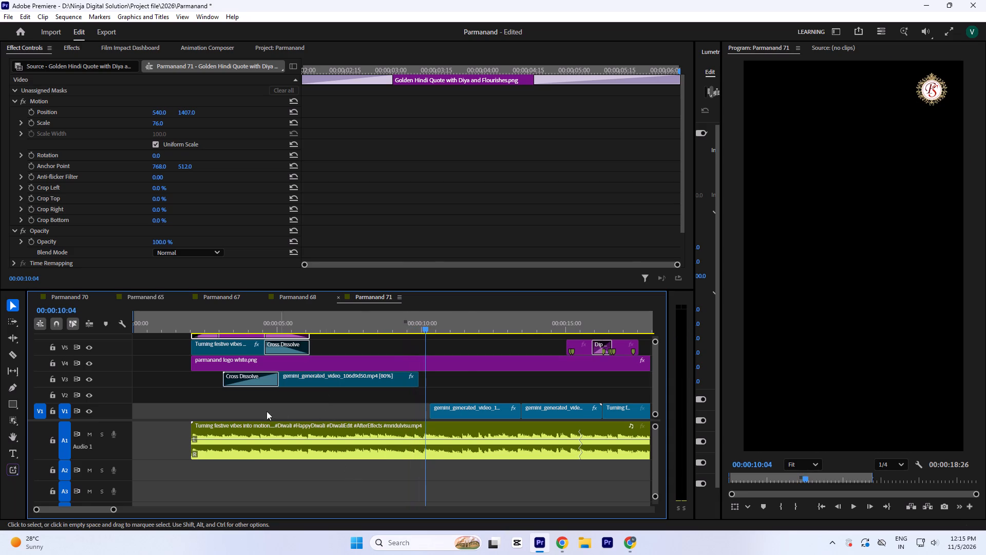
Trim the end of the couple's gemini_generated_video clip on V3 to the audio beat at 00:00:09:26.
{"action": "key", "text": "equal"}
{"action": "key", "text": "equal"}
{"action": "key", "text": "equal"}
{"action": "key", "text": "equal"}
{"action": "left_click_drag", "start_coordinate": [302, 382], "coordinate": [427, 399]}
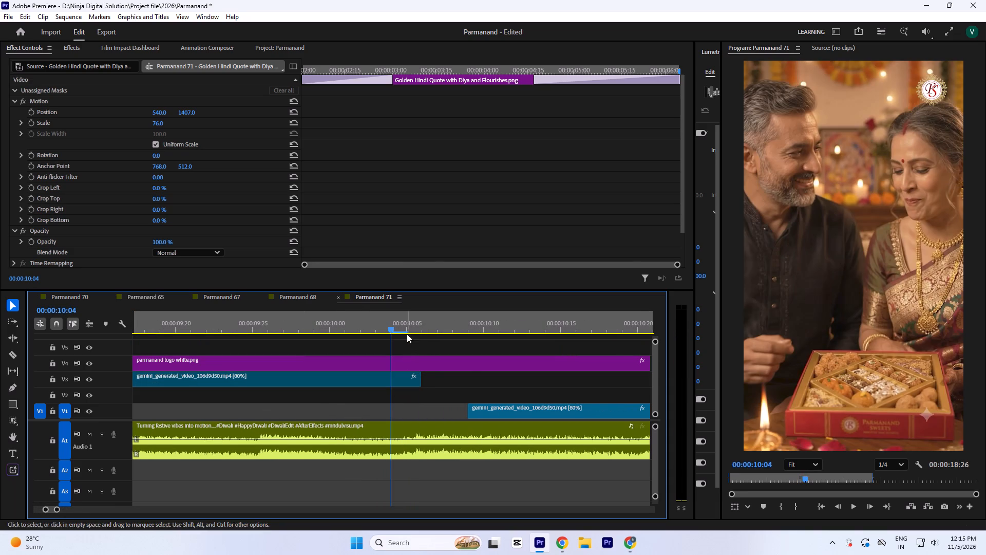
{"action": "left_click", "coordinate": [409, 321]}
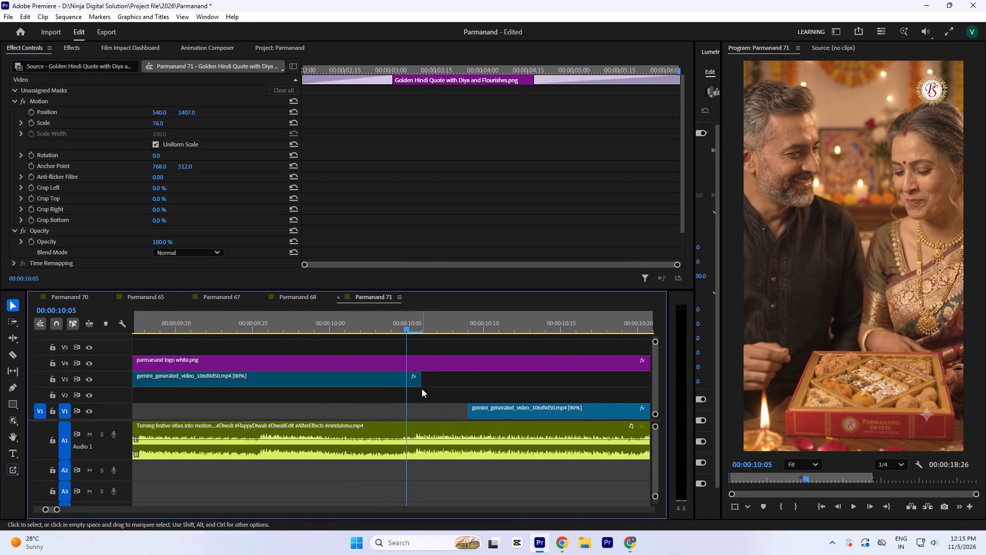
{"action": "left_click", "coordinate": [387, 379]}
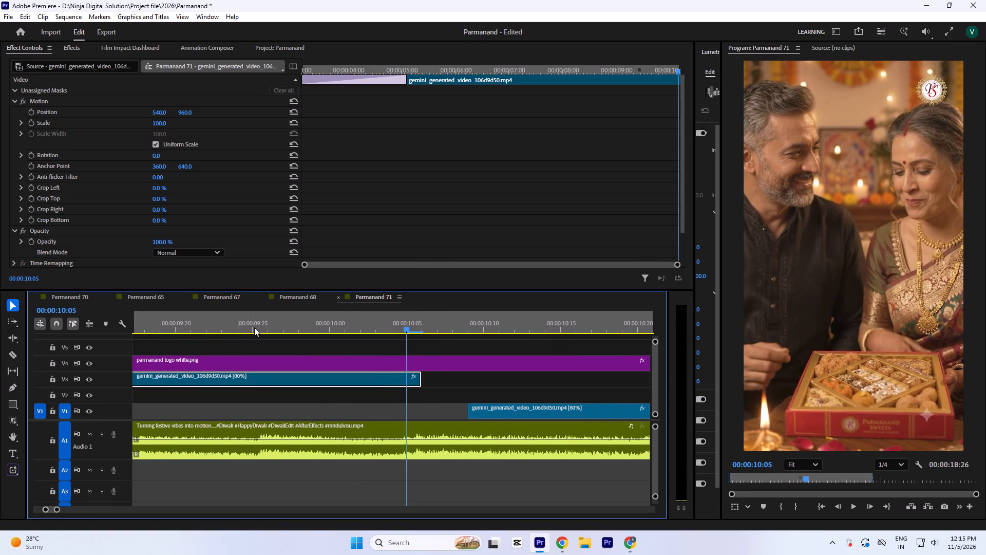
{"action": "left_click_drag", "start_coordinate": [263, 323], "coordinate": [261, 329]}
{"action": "type", "text": "=="}
{"action": "left_click", "coordinate": [253, 321]}
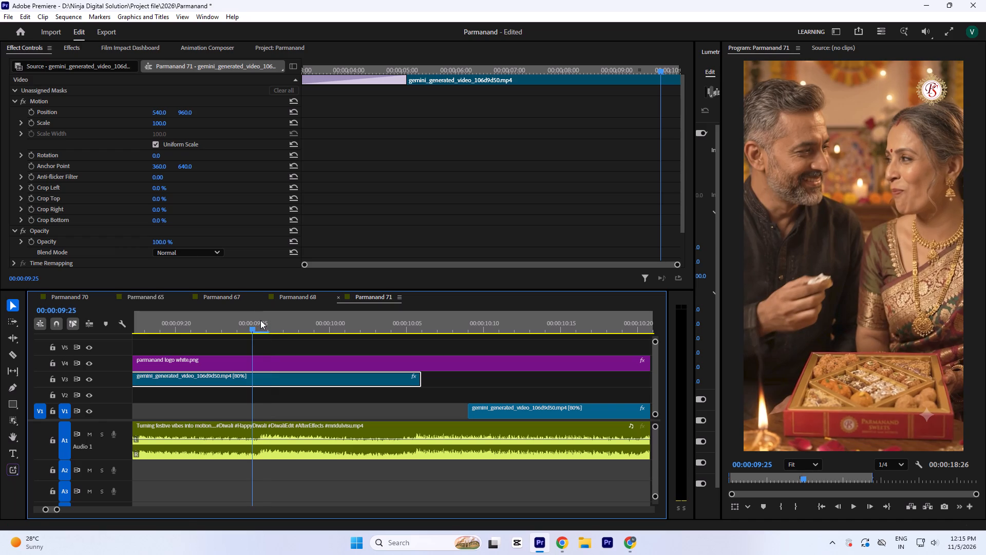
{"action": "left_click", "coordinate": [260, 320]}
{"action": "left_click", "coordinate": [263, 322]}
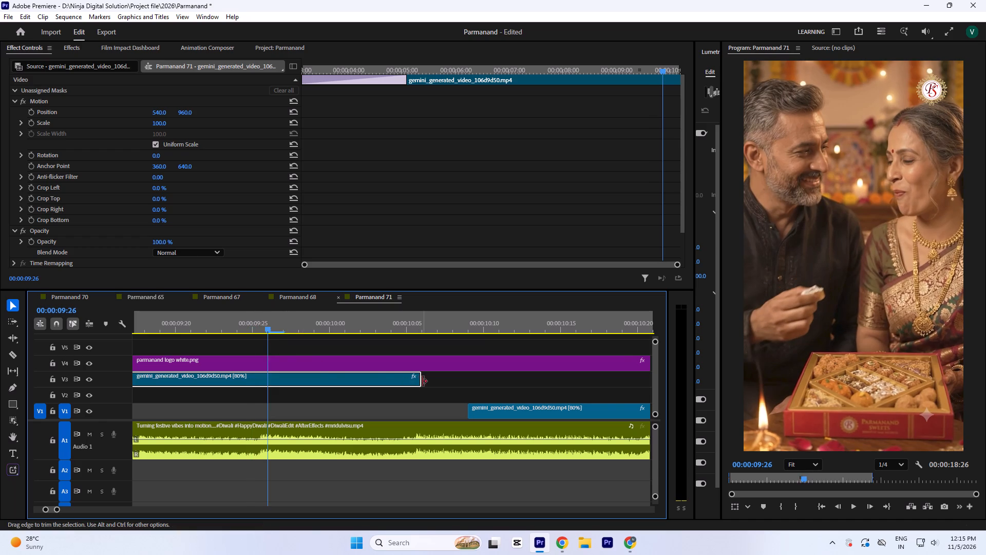
{"action": "left_click_drag", "start_coordinate": [424, 381], "coordinate": [269, 396]}
Play back the reel from the start of the diya clip to review the opening transition and the couple's video.
{"action": "key", "text": "minus"}
{"action": "key", "text": "minus"}
{"action": "type", "text": "--"}
{"action": "key", "text": "minus"}
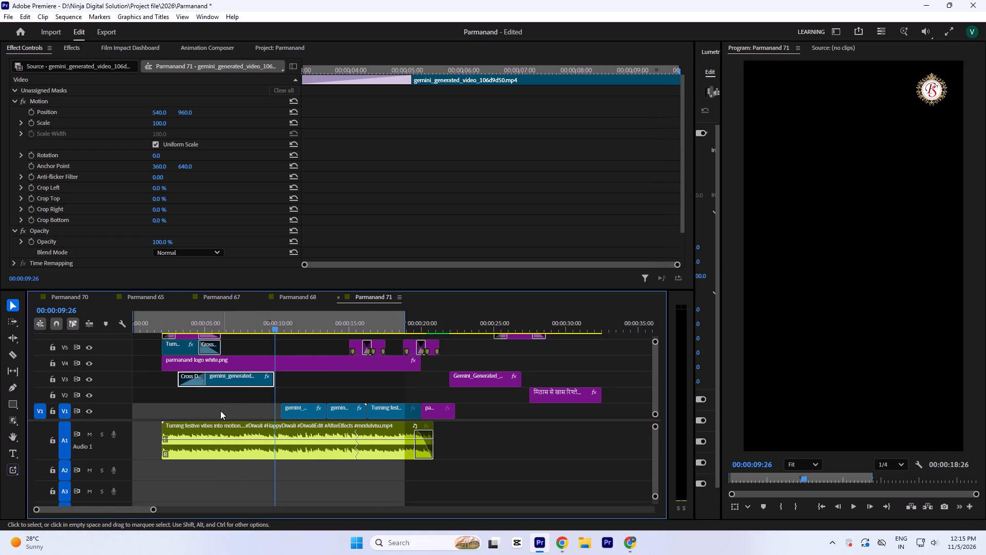
{"action": "type", "text": "`="}
{"action": "left_click", "coordinate": [166, 75]}
{"action": "key", "text": "equal"}
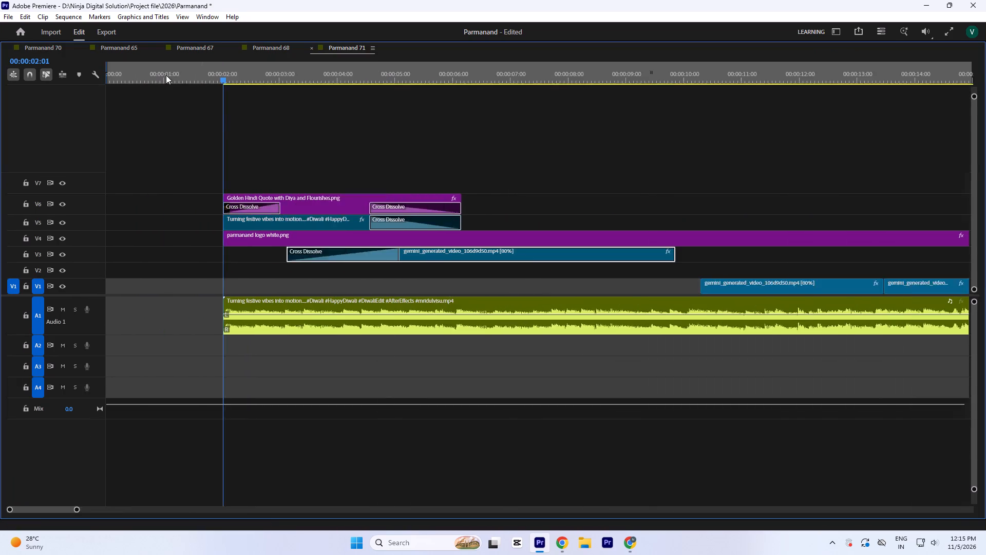
{"action": "key", "text": "equal"}
{"action": "key", "text": "equal"}
{"action": "key", "text": "minus"}
{"action": "key", "text": "minus"}
{"action": "key", "text": "minus"}
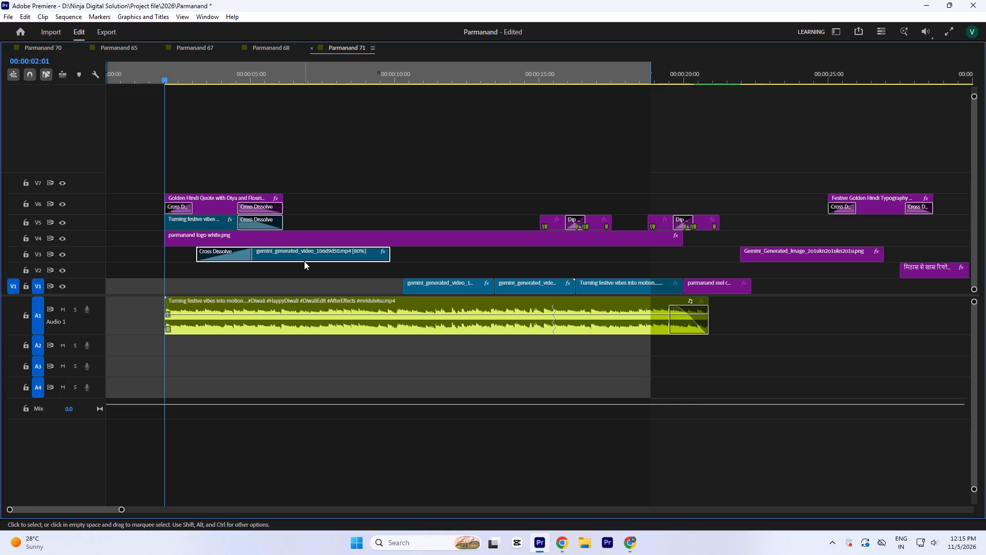
{"action": "type", "text": "`-"}
{"action": "key", "text": "space"}
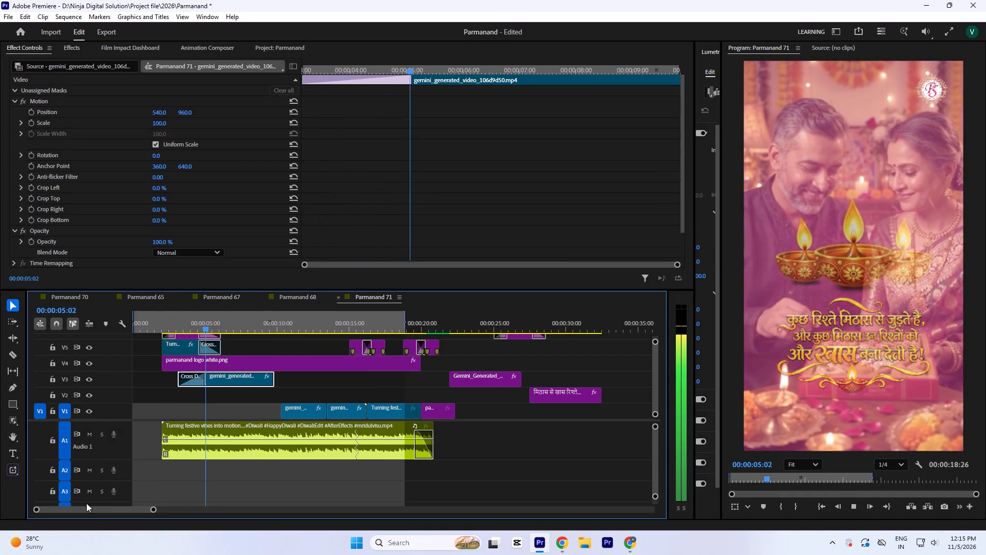
{"action": "key", "text": "space"}
{"action": "key", "text": "space"}
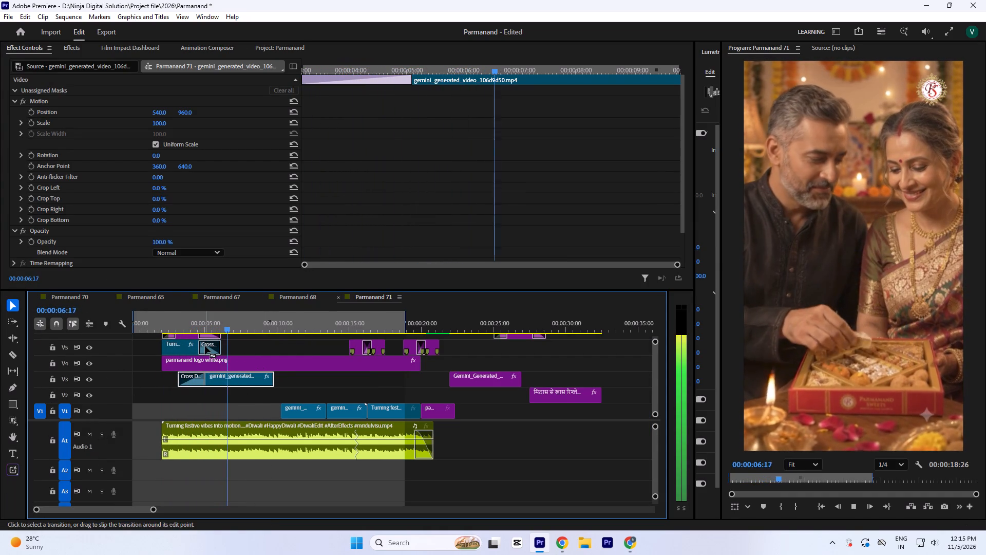
{"action": "key", "text": "minus"}
{"action": "key", "text": "equal"}
{"action": "key", "text": "equal"}
{"action": "key", "text": "space"}
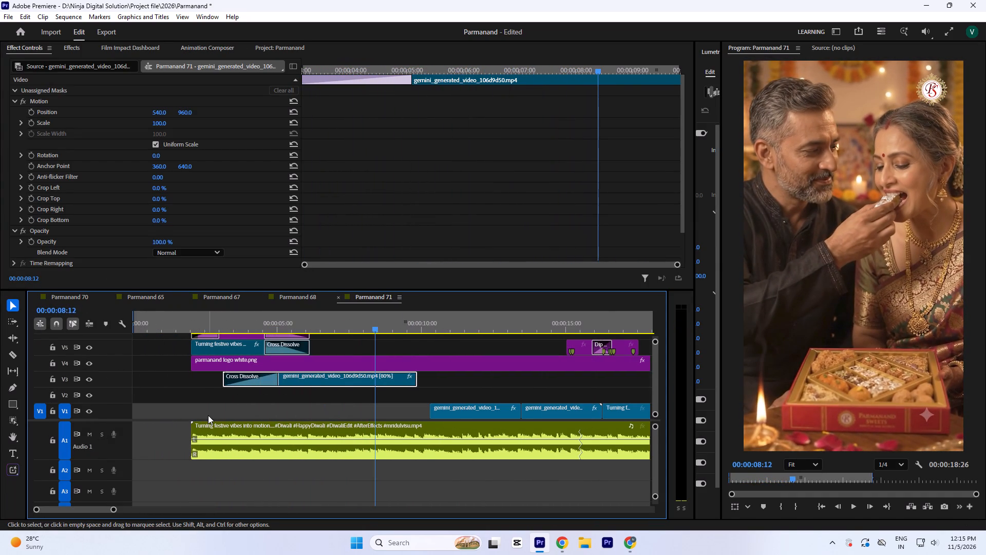
Save the project.
{"action": "key", "text": "ctrl+s"}
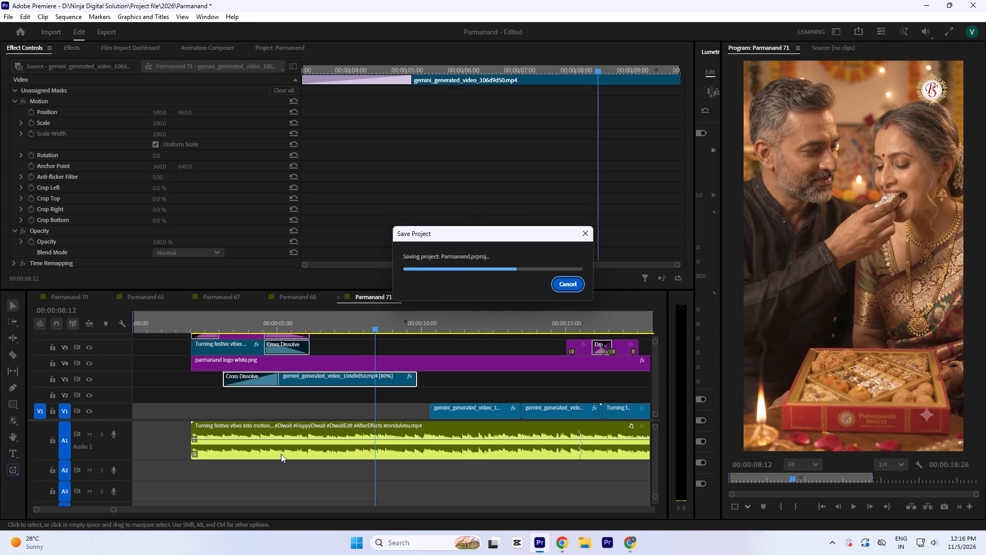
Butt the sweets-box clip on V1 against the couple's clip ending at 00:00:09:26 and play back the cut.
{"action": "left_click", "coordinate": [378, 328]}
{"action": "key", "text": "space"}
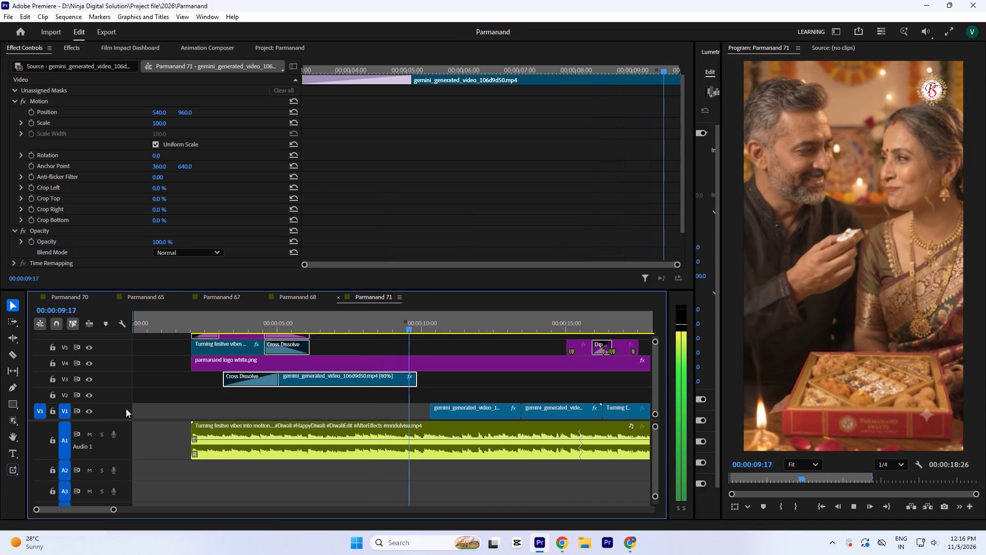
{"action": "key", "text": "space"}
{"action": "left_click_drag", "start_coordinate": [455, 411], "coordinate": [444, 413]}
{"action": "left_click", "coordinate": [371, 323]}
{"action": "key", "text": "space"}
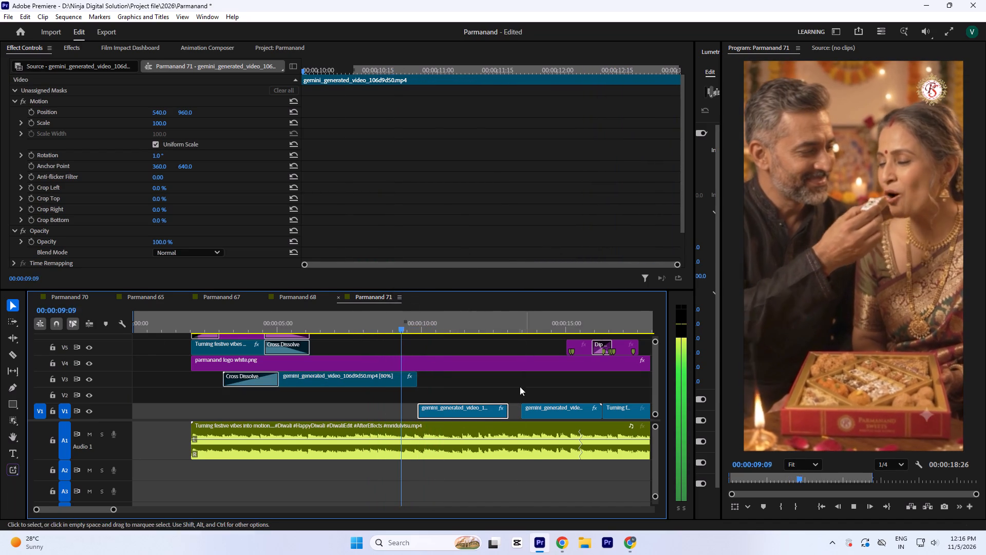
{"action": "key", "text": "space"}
Move the sweets-box clip up to V2 at about 00:00:11:13 and extend the couple's clip on V3 to meet it.
{"action": "left_click_drag", "start_coordinate": [470, 409], "coordinate": [516, 390]}
{"action": "left_click", "coordinate": [395, 385]}
{"action": "left_click_drag", "start_coordinate": [417, 384], "coordinate": [458, 383]}
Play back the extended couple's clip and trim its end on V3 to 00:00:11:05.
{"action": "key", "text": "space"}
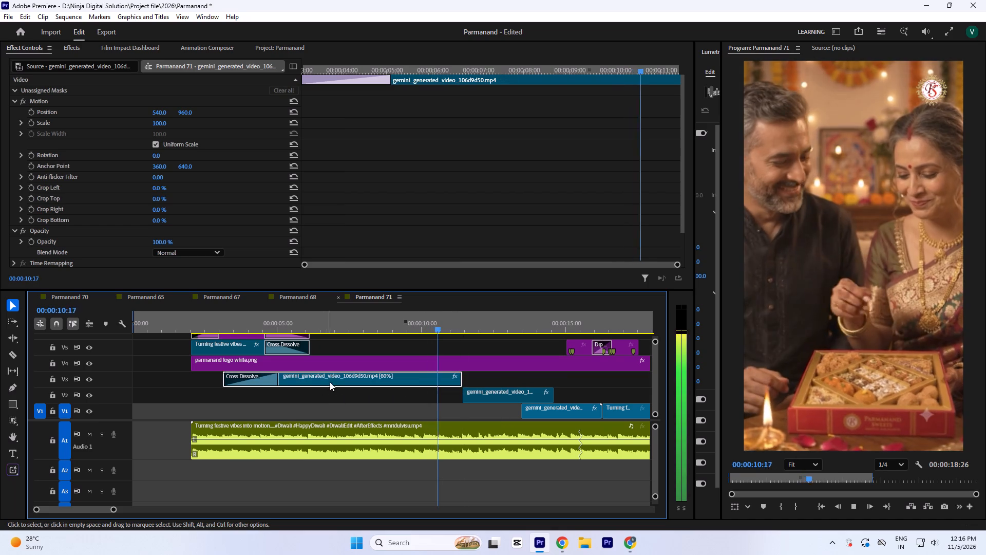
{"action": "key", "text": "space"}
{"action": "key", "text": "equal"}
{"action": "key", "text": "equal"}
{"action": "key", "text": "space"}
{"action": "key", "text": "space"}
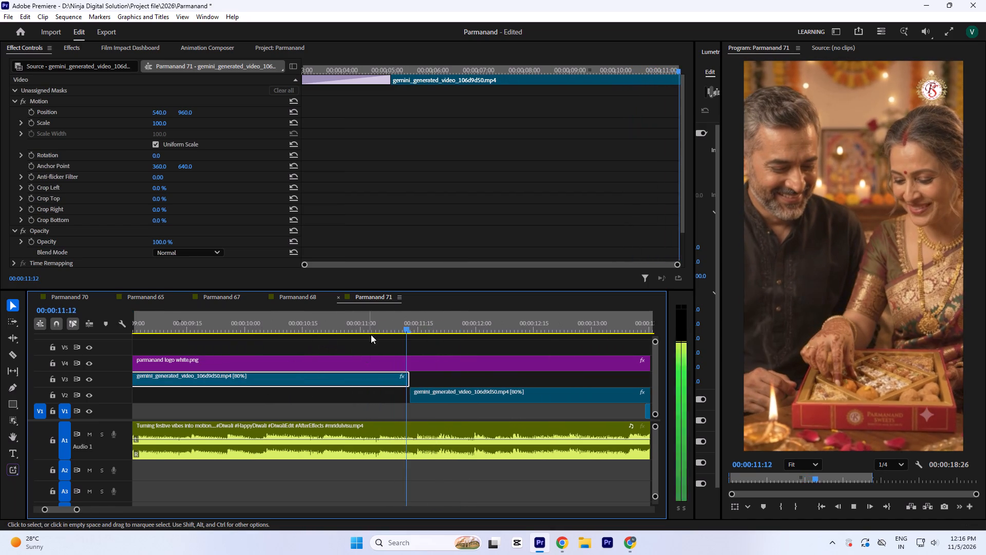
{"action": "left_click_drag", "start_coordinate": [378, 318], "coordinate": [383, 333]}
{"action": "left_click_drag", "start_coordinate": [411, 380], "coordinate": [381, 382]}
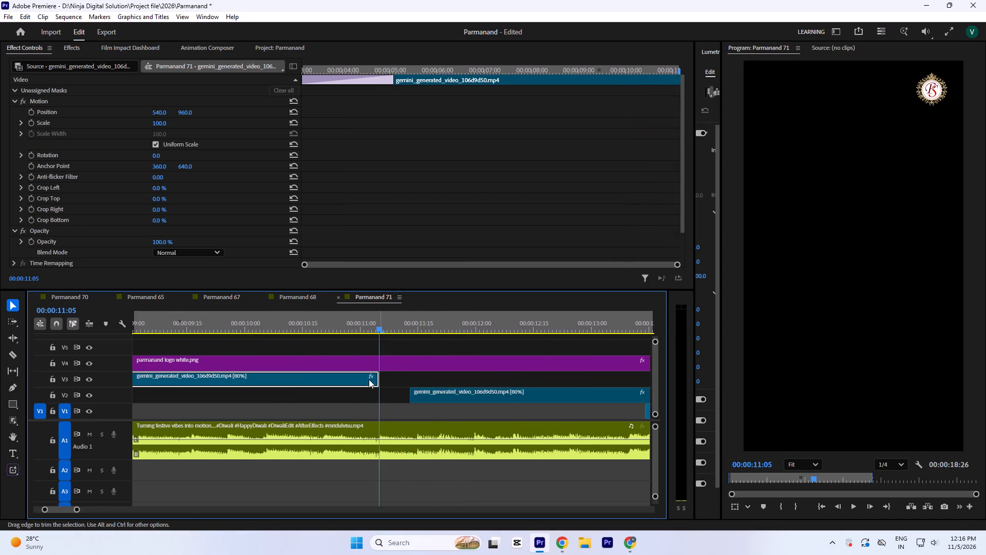
Set the speed of the couple's clip on V3 to 70%.
{"action": "key", "text": "minus"}
{"action": "left_click", "coordinate": [299, 378]}
{"action": "key", "text": "ctrl+r"}
{"action": "type", "text": "70"}
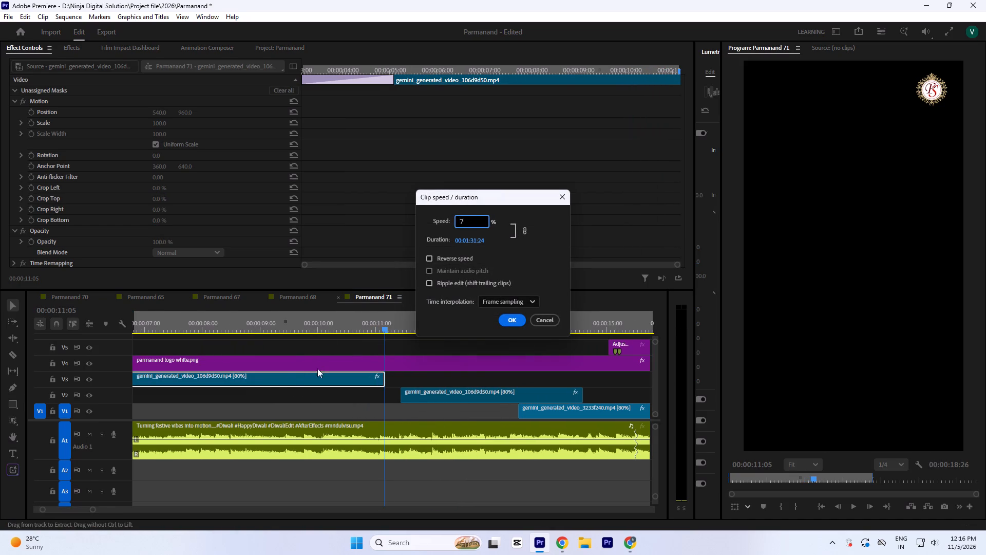
{"action": "key", "text": "Return"}
Trim the end of the slowed couple's clip on V3 to the audio beat at 00:00:11:02.
{"action": "left_click_drag", "start_coordinate": [374, 320], "coordinate": [360, 327]}
{"action": "key", "text": "space"}
{"action": "key", "text": "space"}
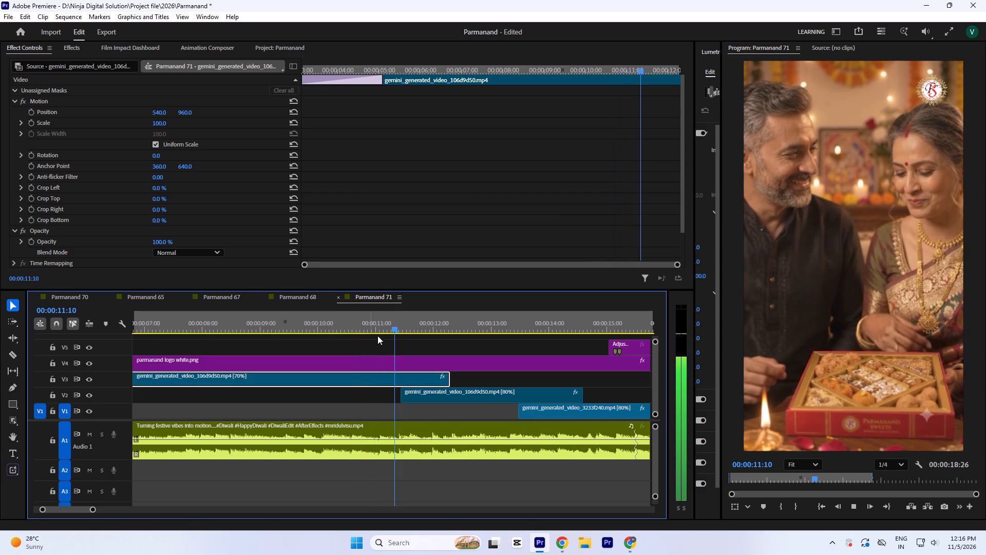
{"action": "left_click_drag", "start_coordinate": [456, 384], "coordinate": [384, 385]}
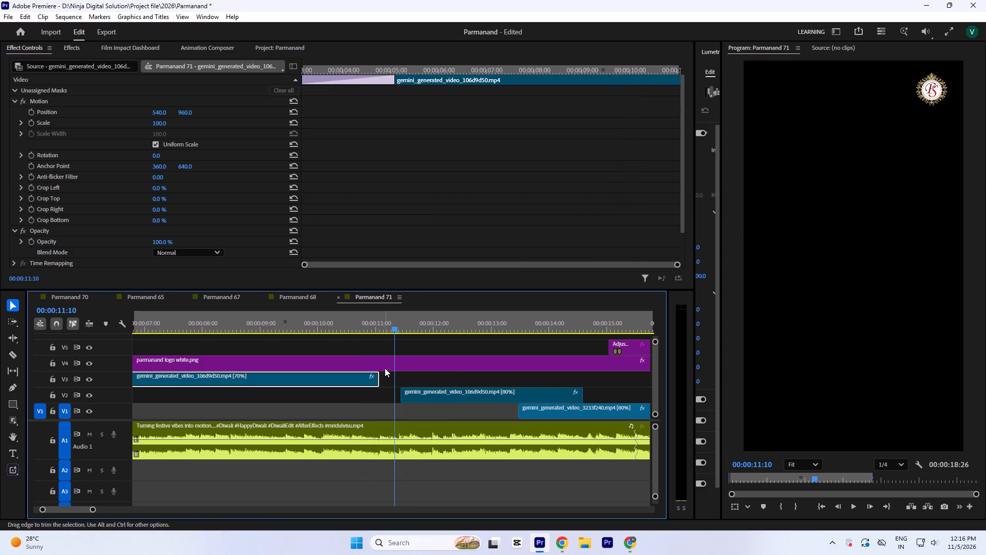
{"action": "left_click_drag", "start_coordinate": [377, 318], "coordinate": [381, 323]}
{"action": "key", "text": "equal"}
{"action": "key", "text": "equal"}
{"action": "key", "text": "equal"}
{"action": "key", "text": "equal"}
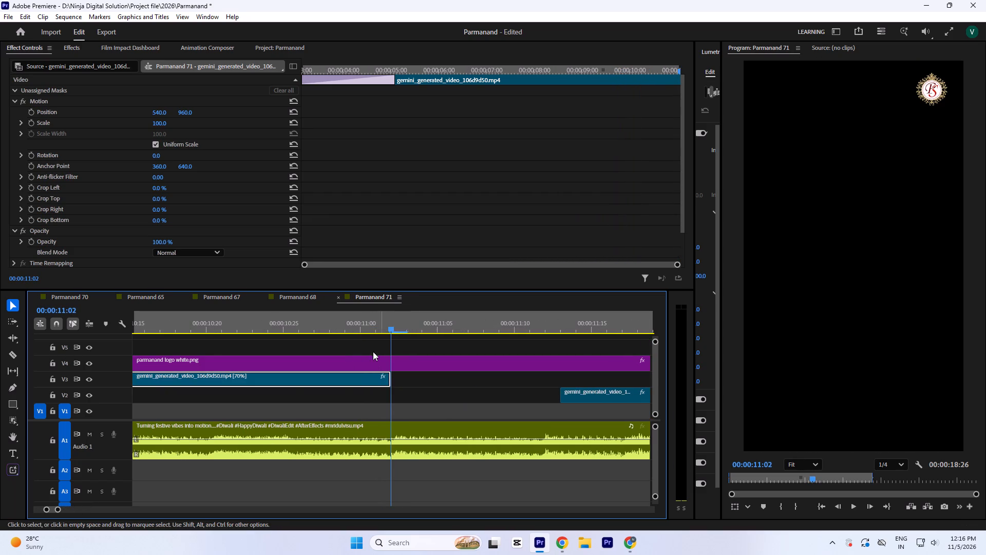
{"action": "key", "text": "equal"}
Move the sweets-box clip on V2 against the end of the couple's clip at 00:00:11:02 and play back the cut.
{"action": "key", "text": "minus"}
{"action": "key", "text": "minus"}
{"action": "key", "text": "minus"}
{"action": "key", "text": "minus"}
{"action": "left_click", "coordinate": [277, 328]}
{"action": "key", "text": "space"}
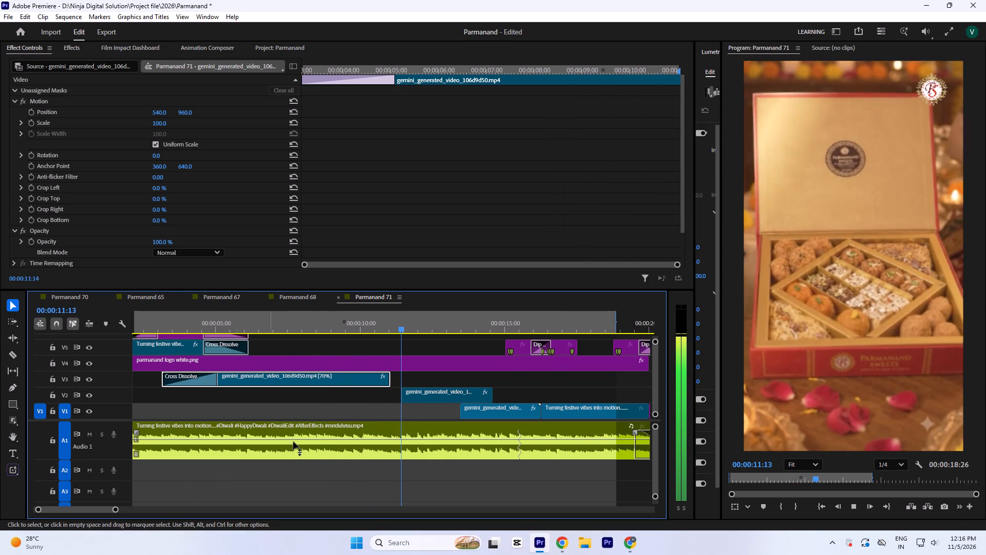
{"action": "key", "text": "space"}
{"action": "left_click_drag", "start_coordinate": [437, 395], "coordinate": [430, 396]}
{"action": "left_click", "coordinate": [352, 322]}
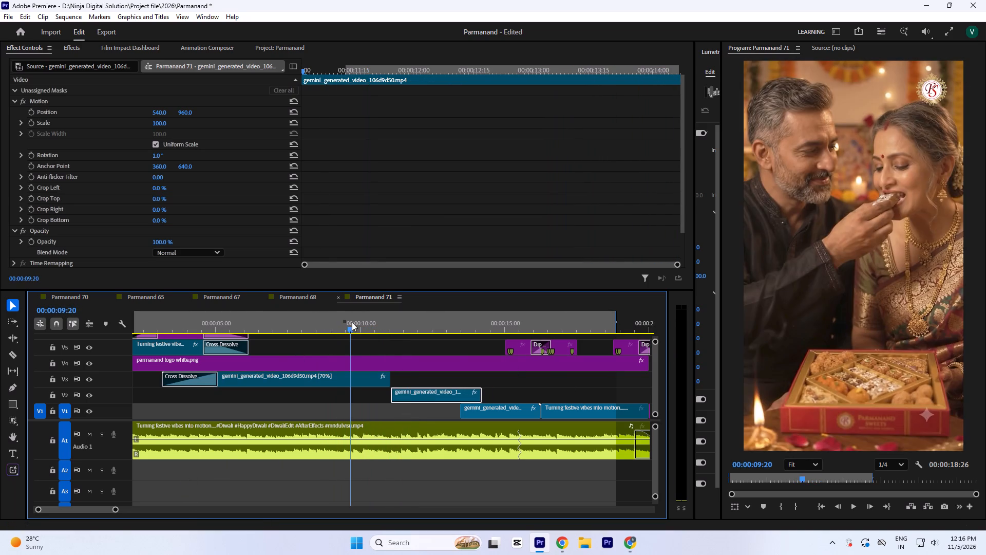
{"action": "key", "text": "space"}
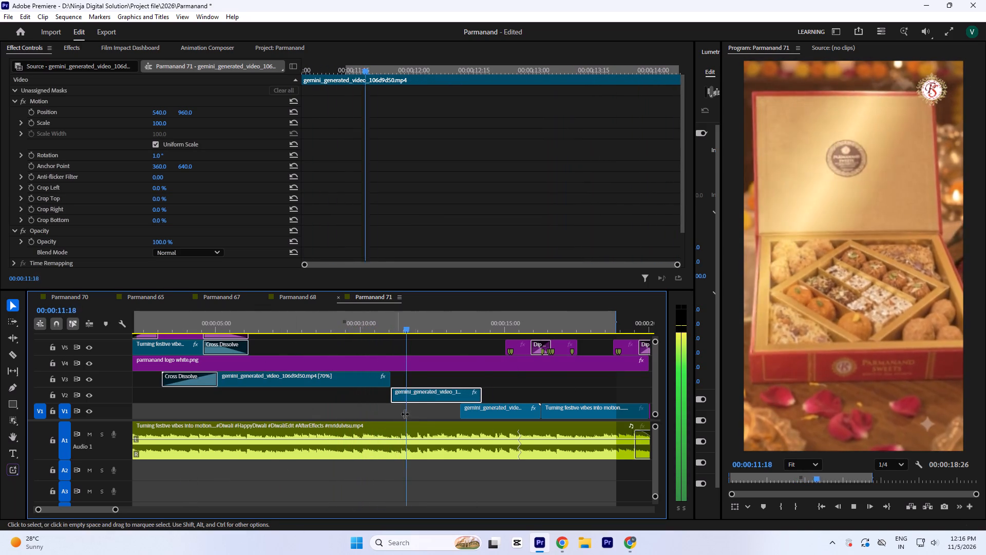
{"action": "key", "text": "space"}
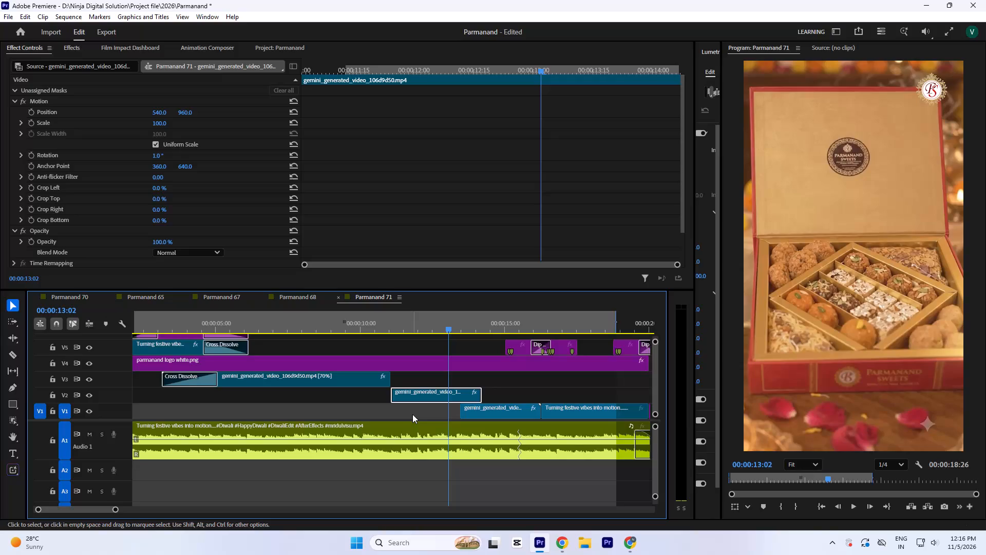
Save the project.
{"action": "key", "text": "ctrl+s"}
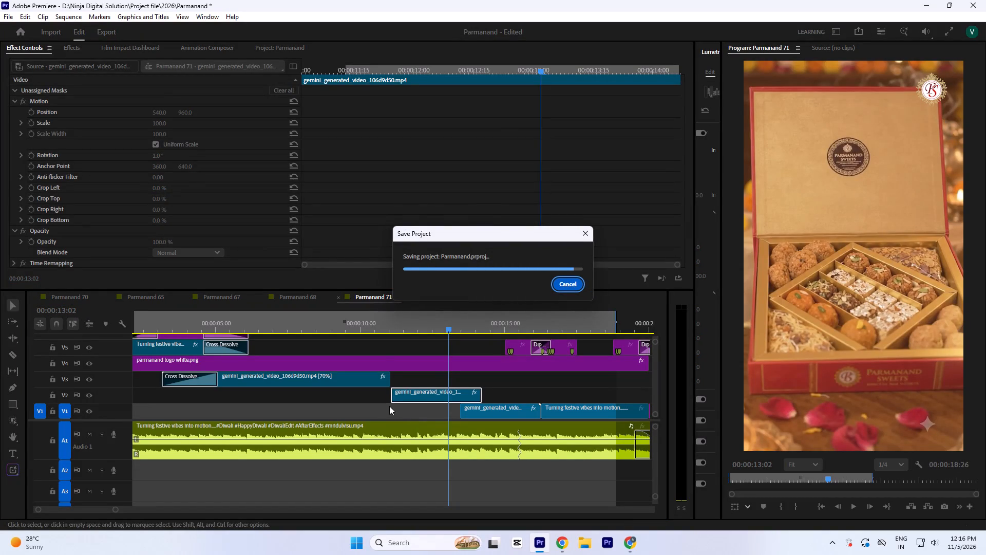
Play through the sweets-box clip on V2 and trim its end to the audio beat at 00:00:14:05.
{"action": "left_click", "coordinate": [370, 331]}
{"action": "left_click", "coordinate": [357, 323]}
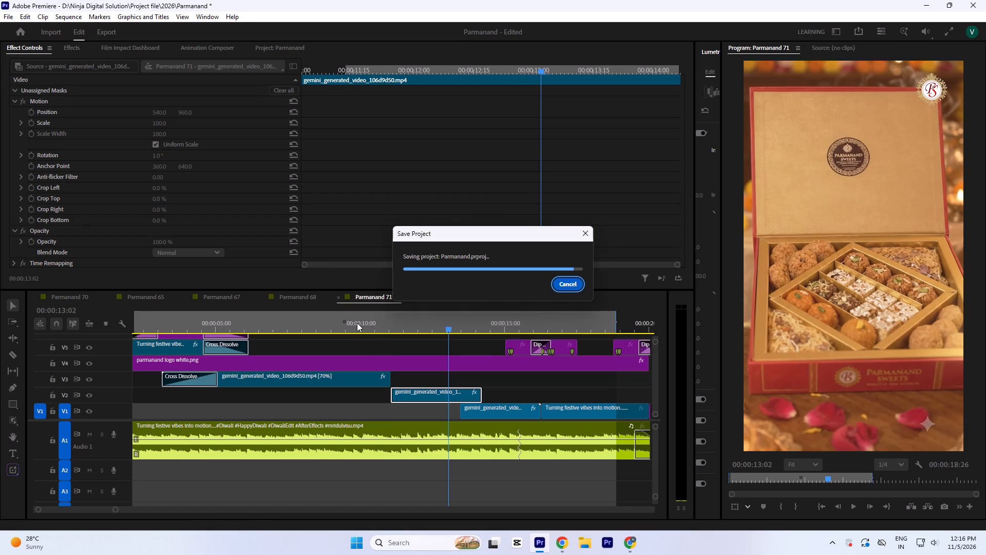
{"action": "left_click", "coordinate": [359, 327]}
{"action": "key", "text": "space"}
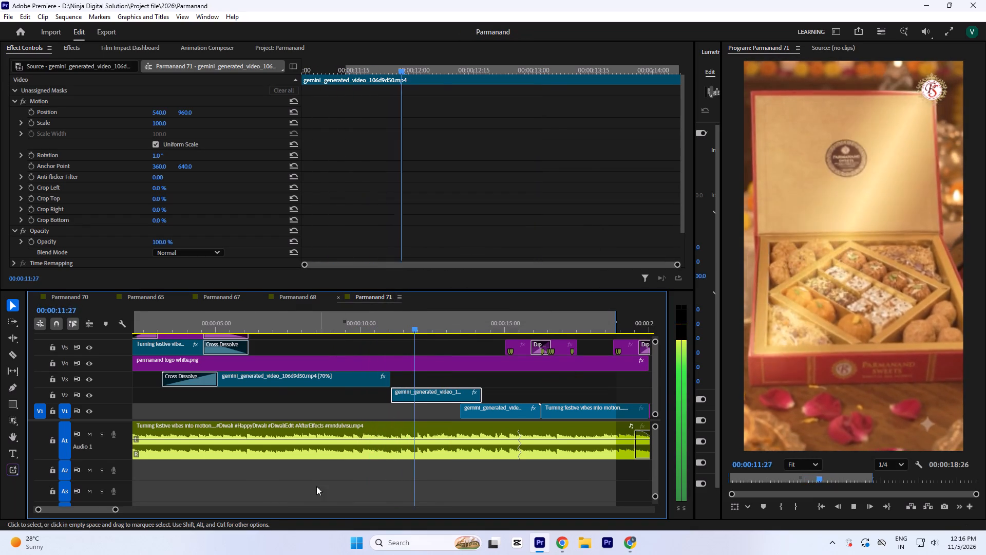
{"action": "key", "text": "space"}
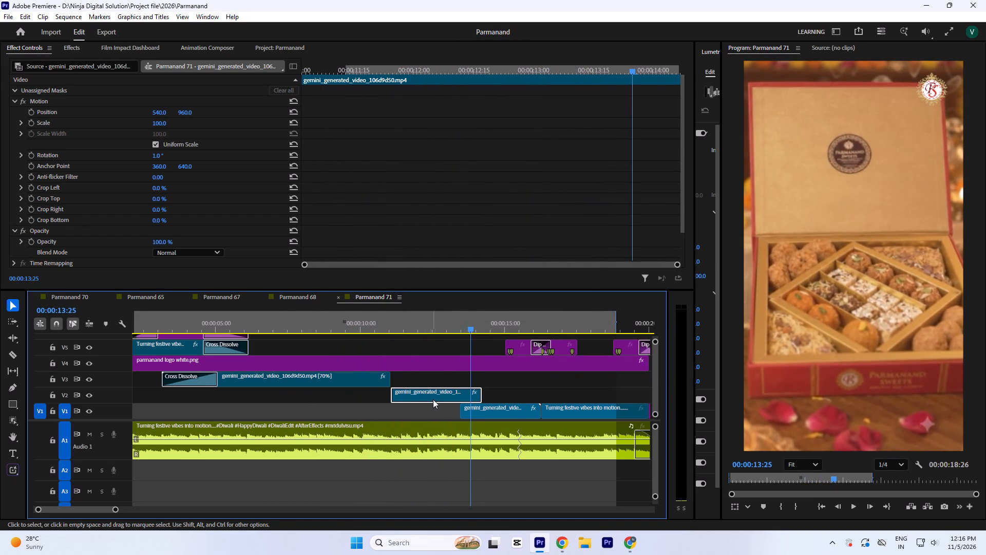
{"action": "key", "text": "space"}
{"action": "key", "text": "space"}
{"action": "key", "text": "equal"}
{"action": "key", "text": "equal"}
{"action": "key", "text": "equal"}
{"action": "key", "text": "space"}
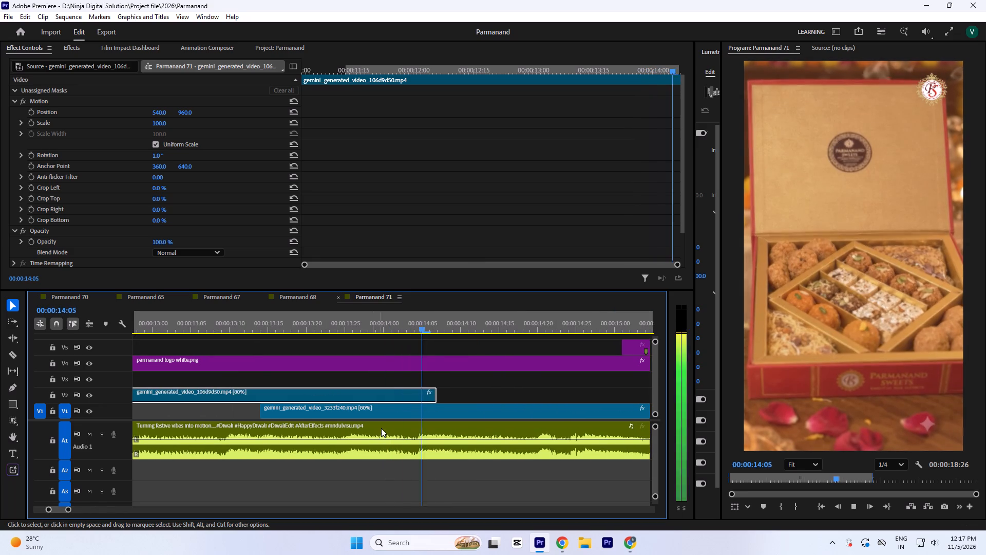
{"action": "key", "text": "space"}
{"action": "left_click_drag", "start_coordinate": [414, 326], "coordinate": [420, 332]}
{"action": "key", "text": "equal"}
{"action": "key", "text": "equal"}
{"action": "key", "text": "equal"}
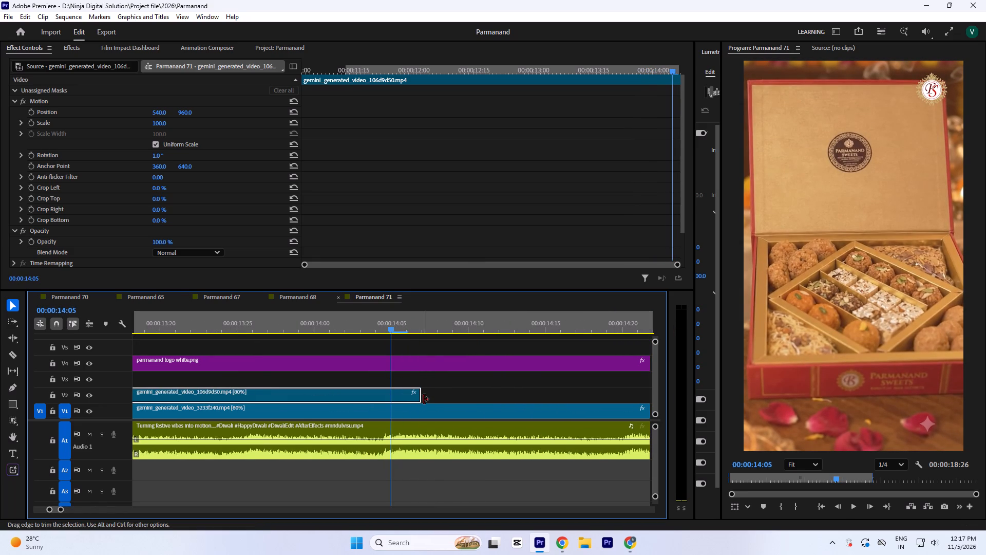
{"action": "left_click_drag", "start_coordinate": [424, 397], "coordinate": [396, 401]}
Shorten the parmanand logo white.png clip on V4 to end at about 00:00:14:25.
{"action": "key", "text": "minus"}
{"action": "key", "text": "minus"}
{"action": "key", "text": "minus"}
{"action": "key", "text": "minus"}
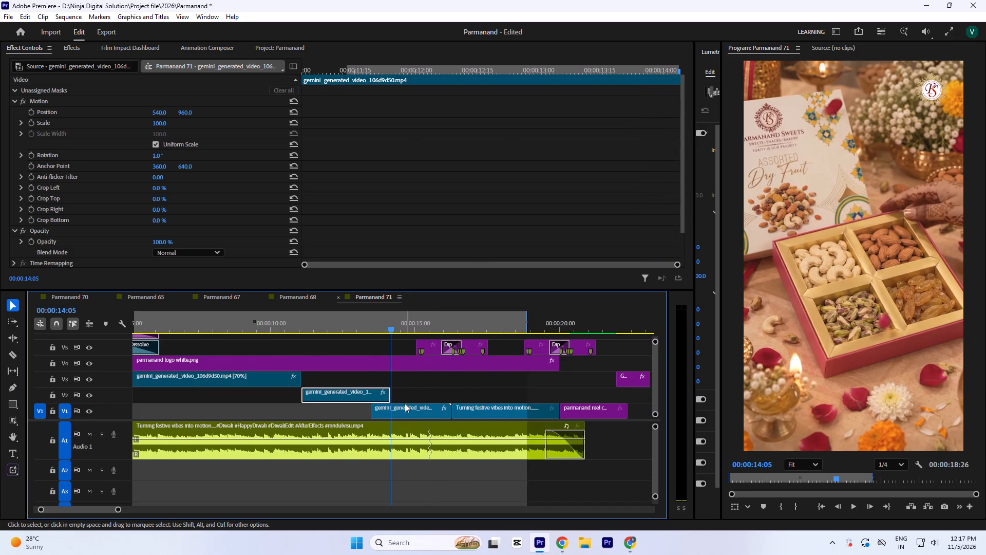
{"action": "key", "text": "grave"}
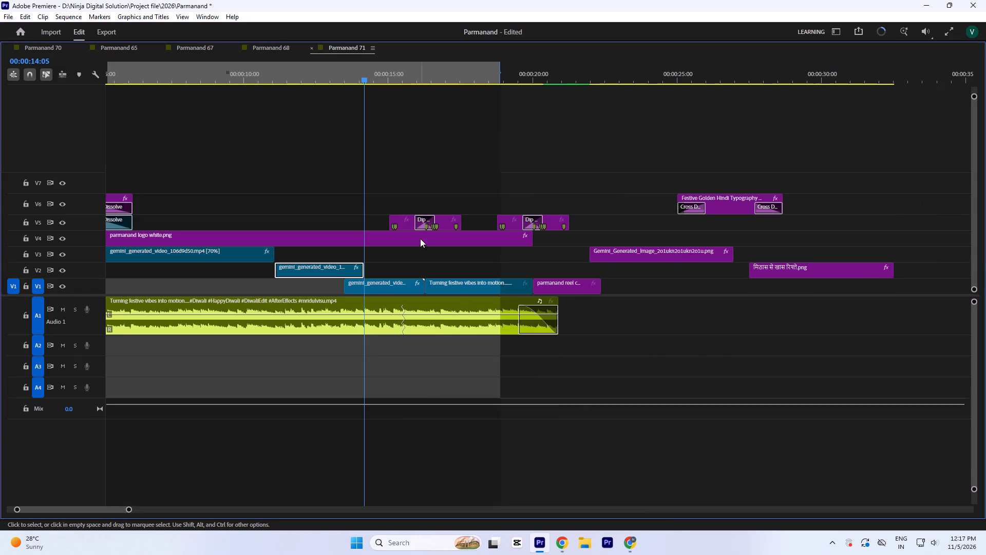
{"action": "left_click_drag", "start_coordinate": [533, 246], "coordinate": [385, 253]}
Shift the V5 adjustment layers and remaining V1 clips later together, so the dry-fruit clip starts at about 00:00:15:06.
{"action": "left_click_drag", "start_coordinate": [409, 176], "coordinate": [500, 244]}
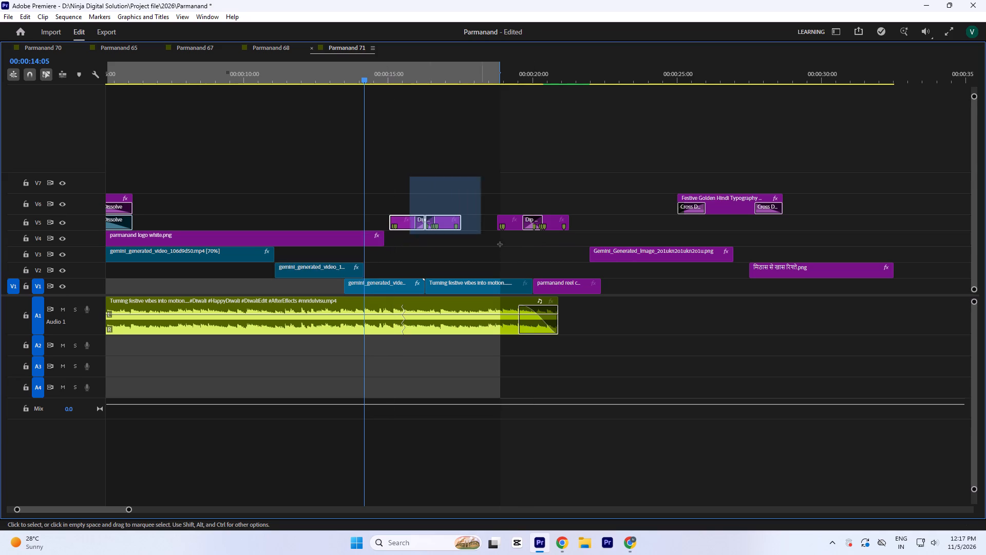
{"action": "left_click_drag", "start_coordinate": [500, 244], "coordinate": [555, 282]}
{"action": "left_click_drag", "start_coordinate": [558, 285], "coordinate": [610, 285]}
{"action": "left_click", "coordinate": [409, 163]}
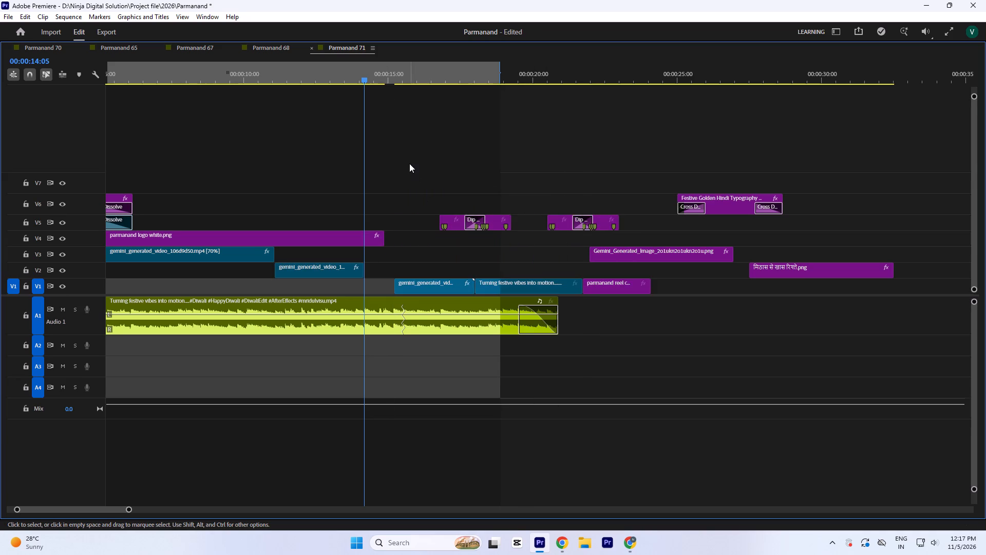
Put the sweets-box clip on V3 beside the couple's clip, and move the whole opening stack down two tracks.
{"action": "key", "text": "equal"}
{"action": "left_click_drag", "start_coordinate": [438, 269], "coordinate": [438, 259]}
{"action": "key", "text": "minus"}
{"action": "key", "text": "minus"}
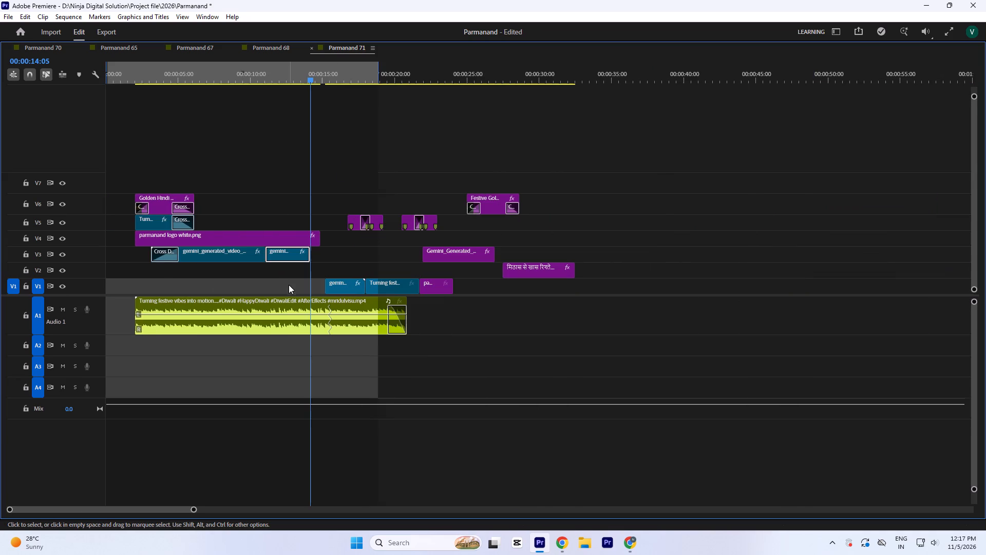
{"action": "left_click_drag", "start_coordinate": [135, 170], "coordinate": [295, 265]}
{"action": "key", "text": "equal"}
{"action": "key", "text": "equal"}
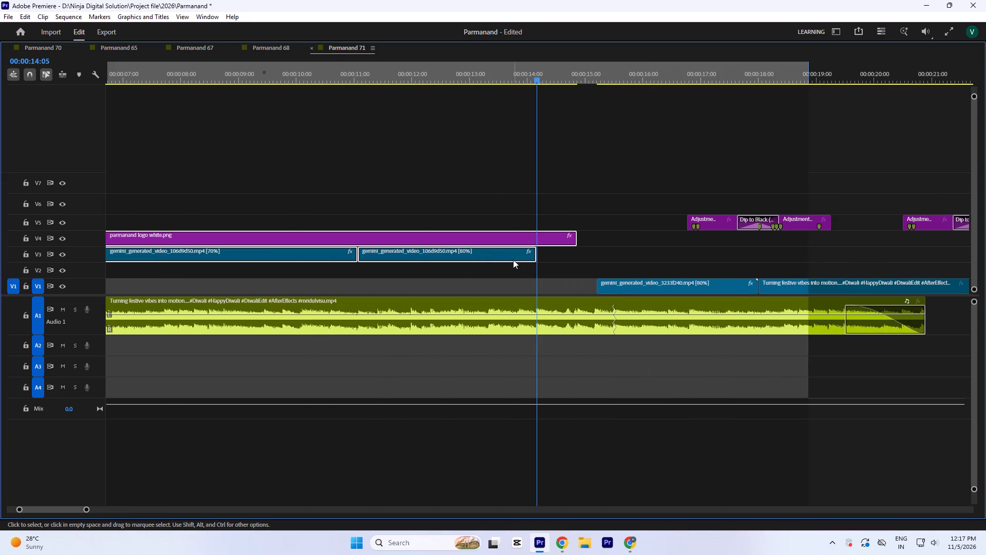
{"action": "left_click_drag", "start_coordinate": [511, 257], "coordinate": [518, 290]}
{"action": "key", "text": "minus"}
{"action": "left_click", "coordinate": [456, 231]}
Play back the opening to review the quote and diyas dissolving into the couple's video.
{"action": "left_click_drag", "start_coordinate": [151, 77], "coordinate": [161, 84]}
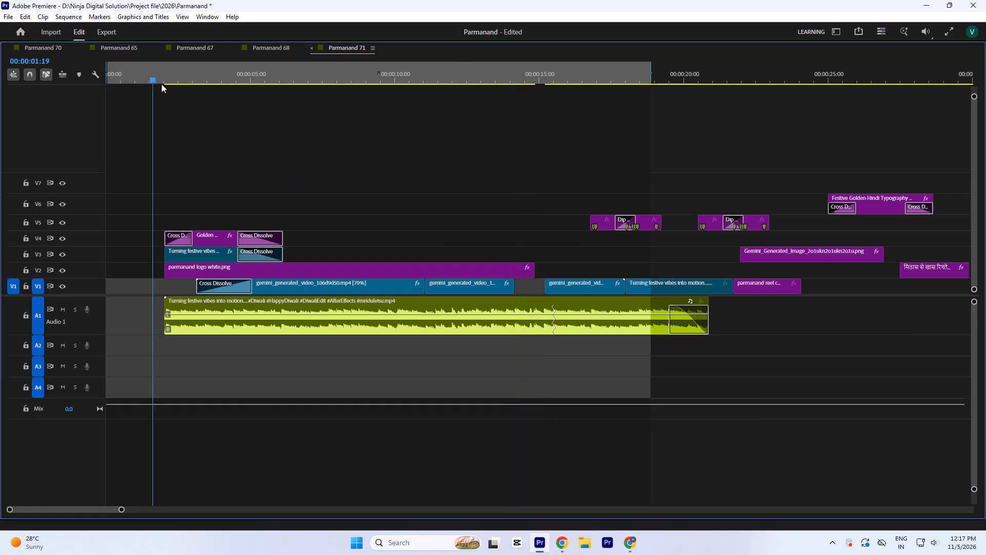
{"action": "left_click_drag", "start_coordinate": [161, 84], "coordinate": [163, 85]}
{"action": "type", "text": "`"}
{"action": "key", "text": "space"}
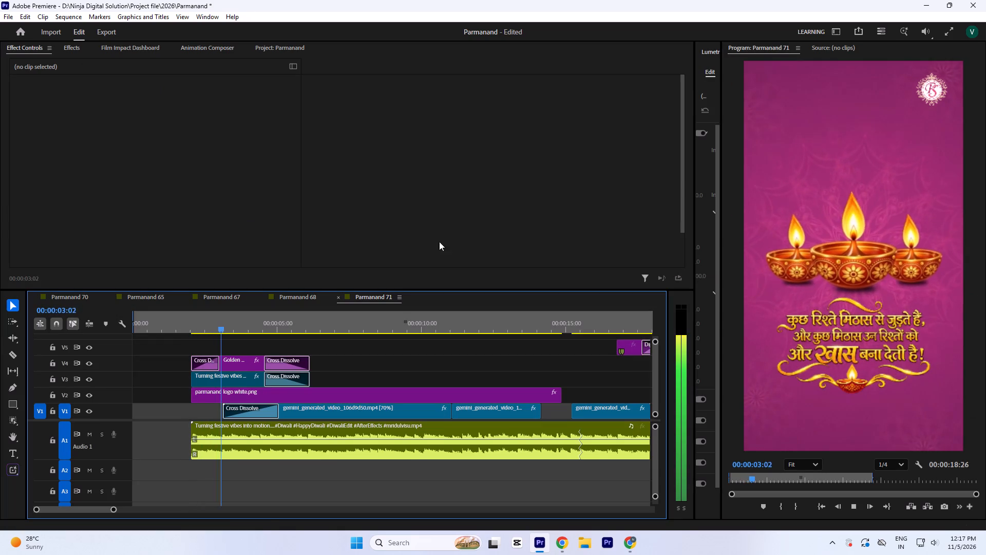
{"action": "key", "text": "space"}
{"action": "left_click", "coordinate": [193, 320]}
{"action": "key", "text": "space"}
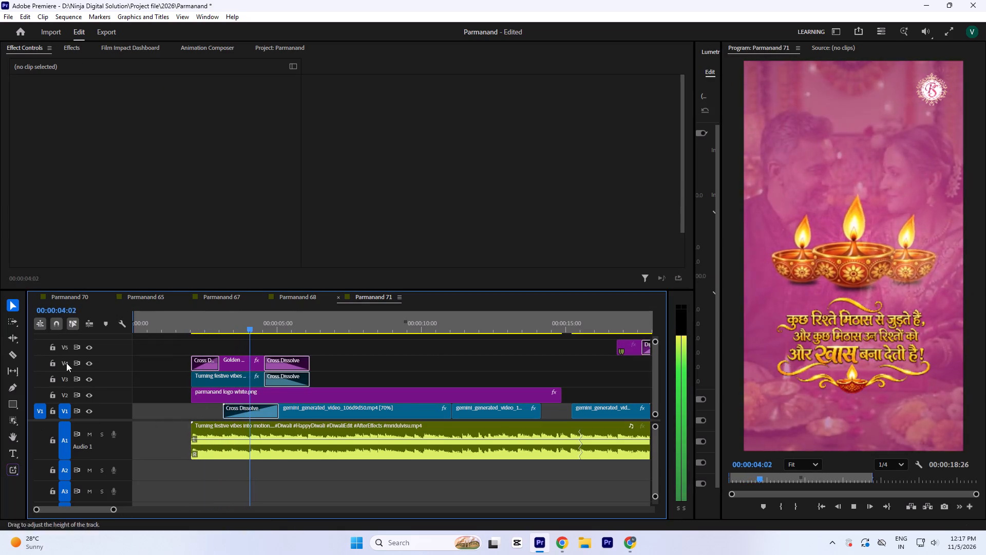
{"action": "key", "text": "space"}
Reposition the diya video clip on V3 to a vertical position of 817 and scale it to 115.
{"action": "left_click", "coordinate": [231, 322]}
{"action": "left_click", "coordinate": [151, 375]}
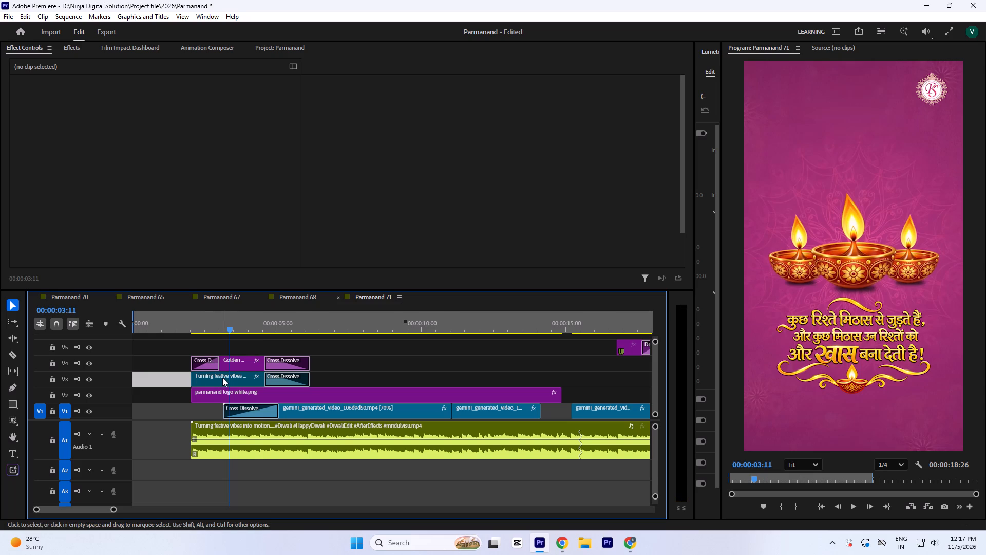
{"action": "left_click_drag", "start_coordinate": [245, 322], "coordinate": [234, 346]}
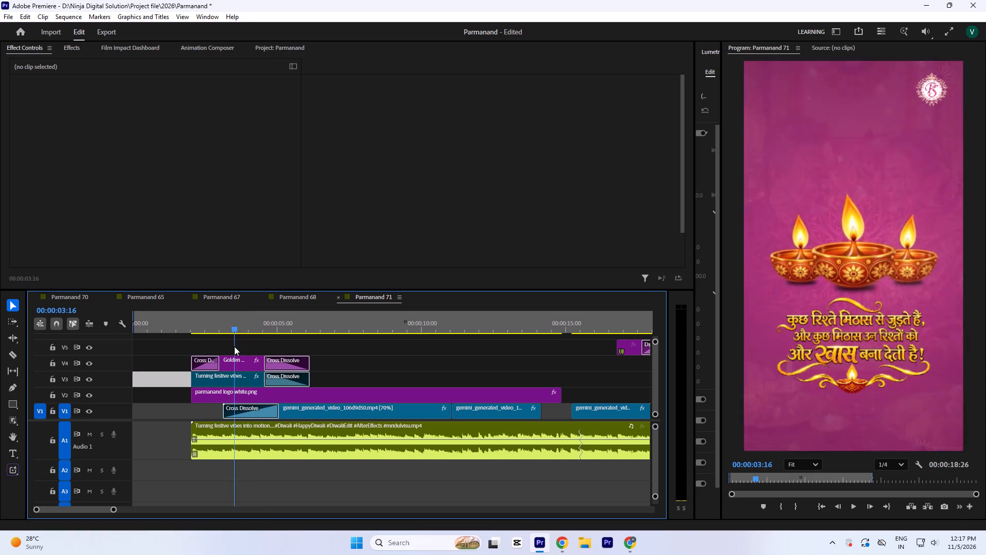
{"action": "left_click_drag", "start_coordinate": [234, 346], "coordinate": [230, 349]}
{"action": "left_click", "coordinate": [239, 383]}
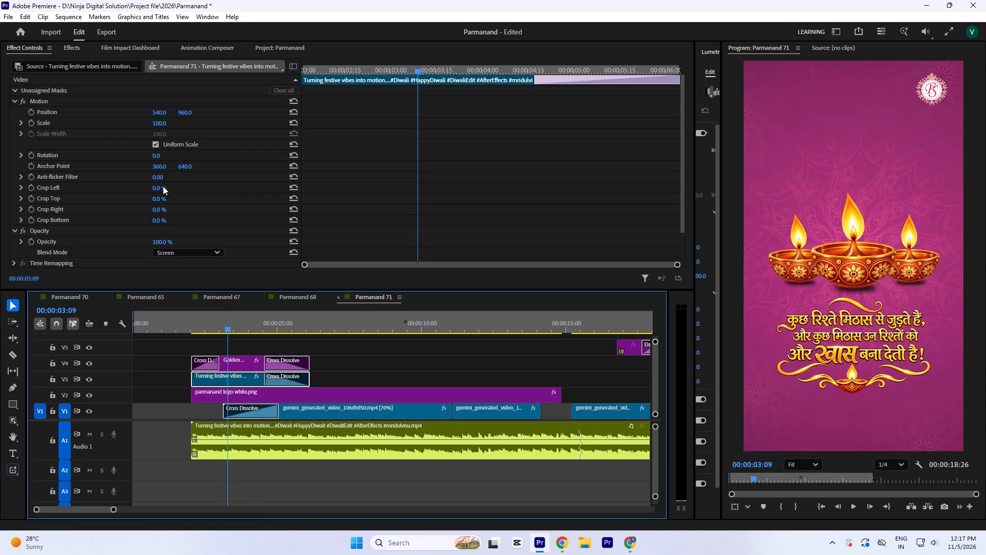
{"action": "left_click_drag", "start_coordinate": [183, 112], "coordinate": [194, 158]}
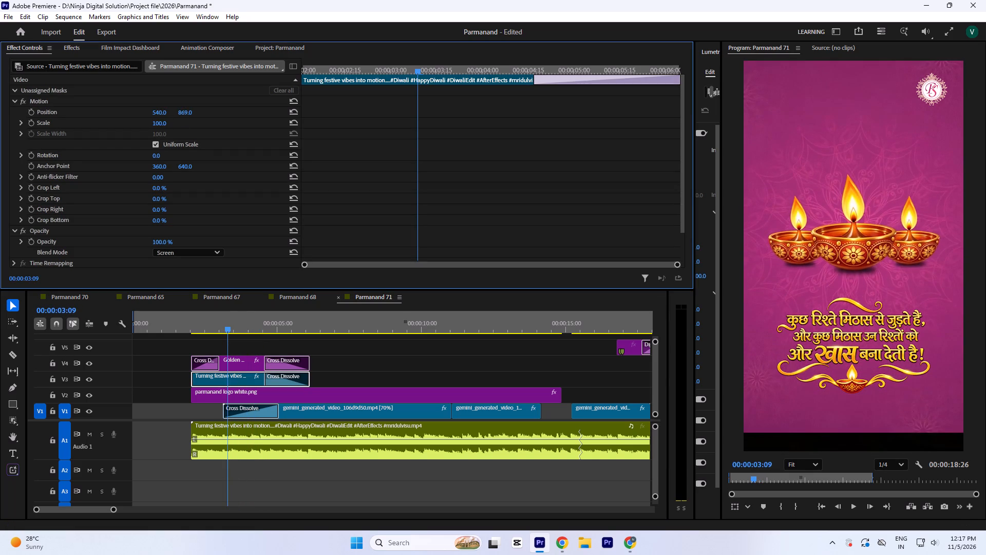
{"action": "left_click_drag", "start_coordinate": [194, 158], "coordinate": [198, 186]}
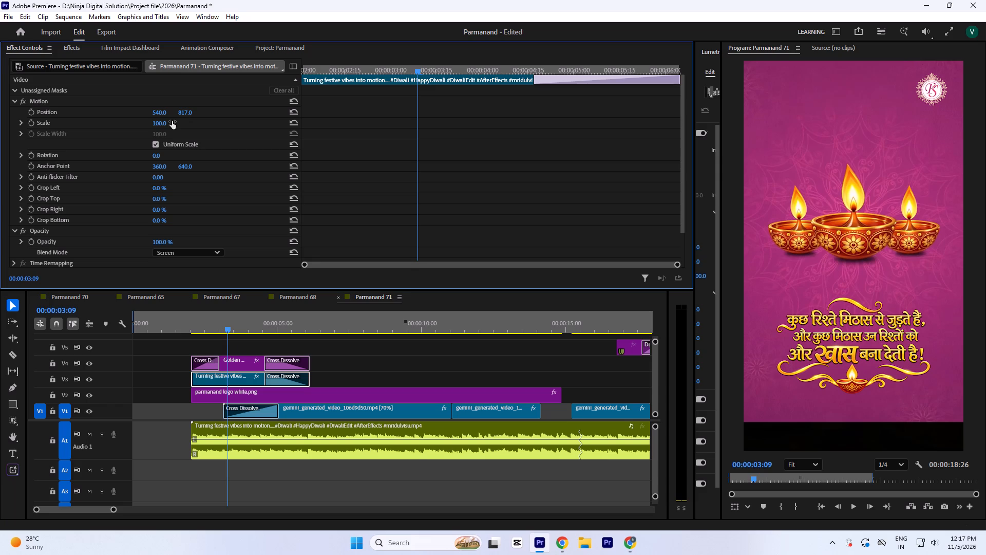
{"action": "left_click_drag", "start_coordinate": [159, 126], "coordinate": [157, 118]}
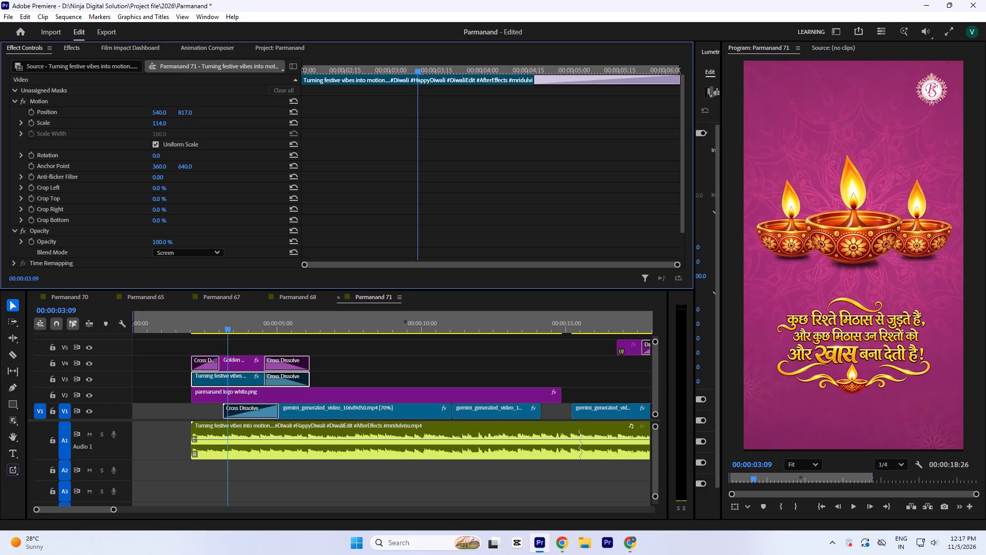
{"action": "left_click_drag", "start_coordinate": [157, 118], "coordinate": [157, 118]}
Move the golden Hindi quote on V4 up to a vertical position of 1341 and play back the opening.
{"action": "left_click", "coordinate": [242, 364]}
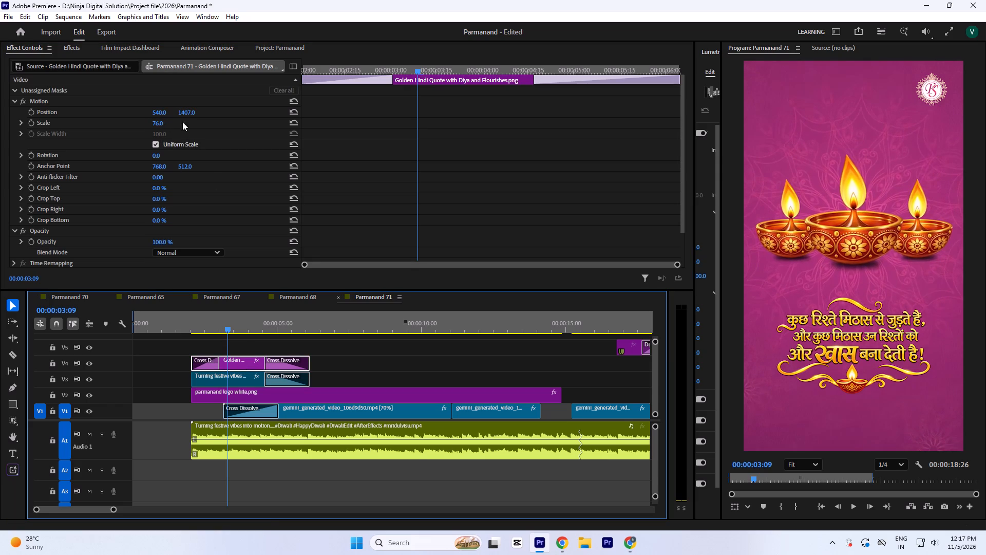
{"action": "left_click_drag", "start_coordinate": [185, 110], "coordinate": [191, 144]}
{"action": "left_click", "coordinate": [186, 318]}
{"action": "key", "text": "space"}
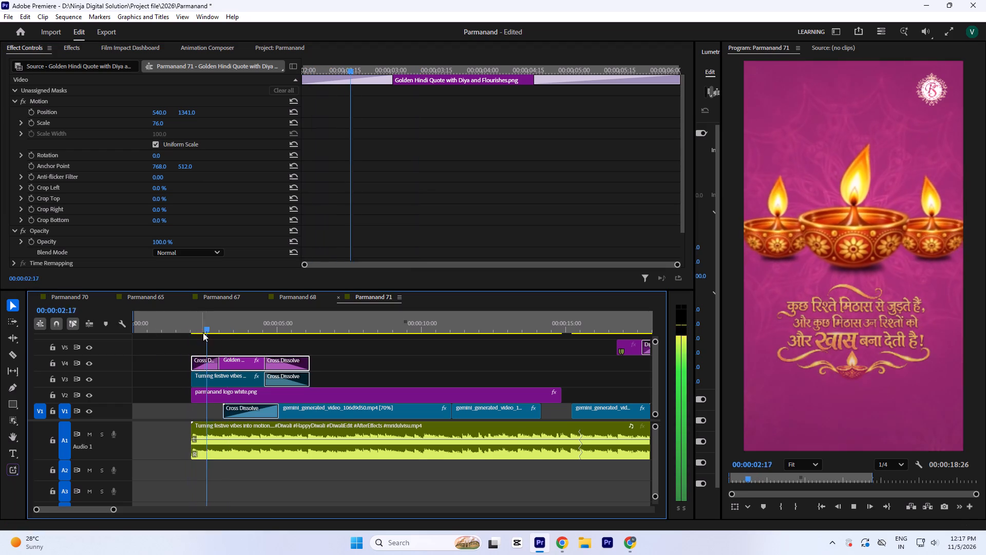
{"action": "key", "text": "space"}
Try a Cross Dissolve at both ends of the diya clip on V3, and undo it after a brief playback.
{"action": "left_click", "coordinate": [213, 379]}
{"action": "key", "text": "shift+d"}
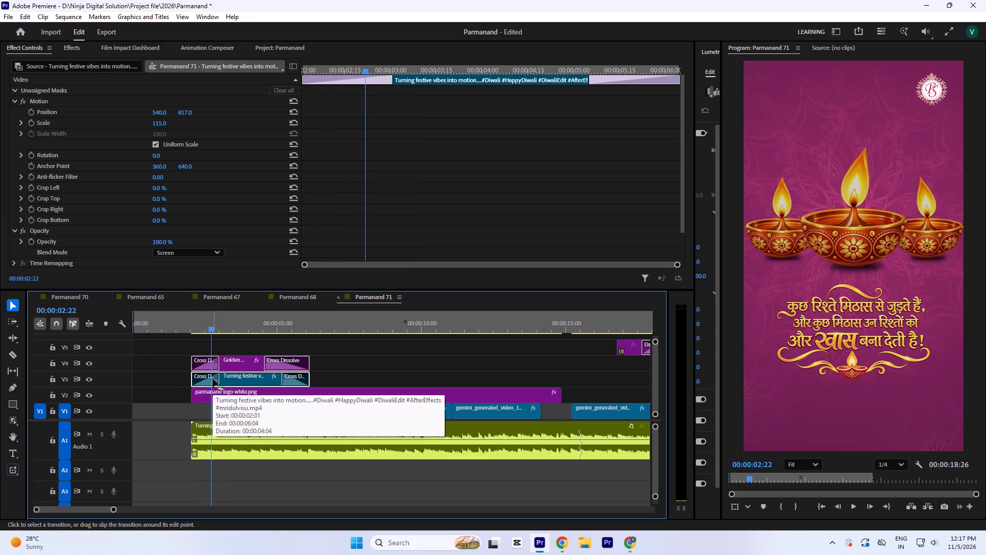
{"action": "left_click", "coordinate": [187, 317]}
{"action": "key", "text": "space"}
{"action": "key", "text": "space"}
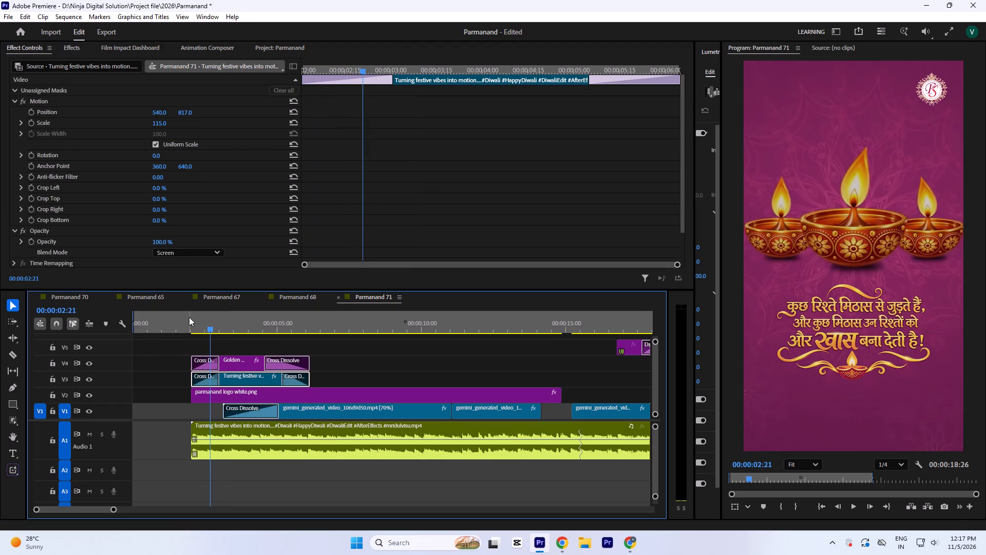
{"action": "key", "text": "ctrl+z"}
Play back the opening repeatedly to review the enlarged diyas with the repositioned quote.
{"action": "left_click", "coordinate": [189, 317]}
{"action": "key", "text": "space"}
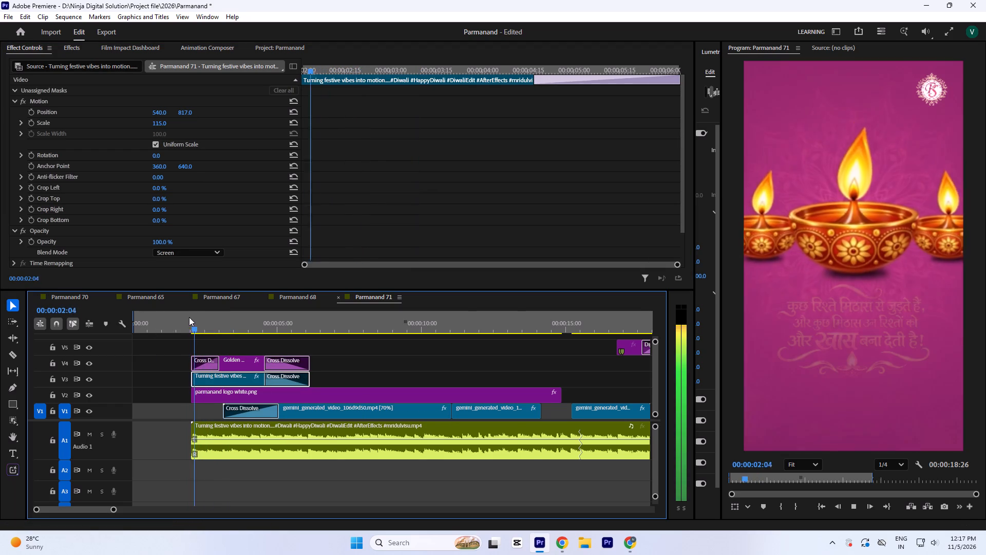
{"action": "key", "text": "space"}
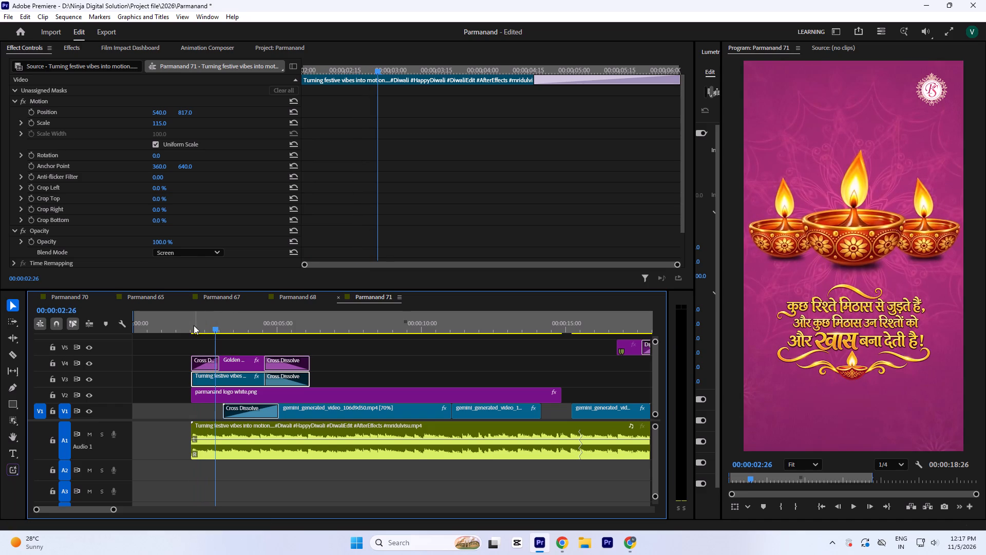
{"action": "left_click_drag", "start_coordinate": [193, 324], "coordinate": [186, 343]}
{"action": "key", "text": "space"}
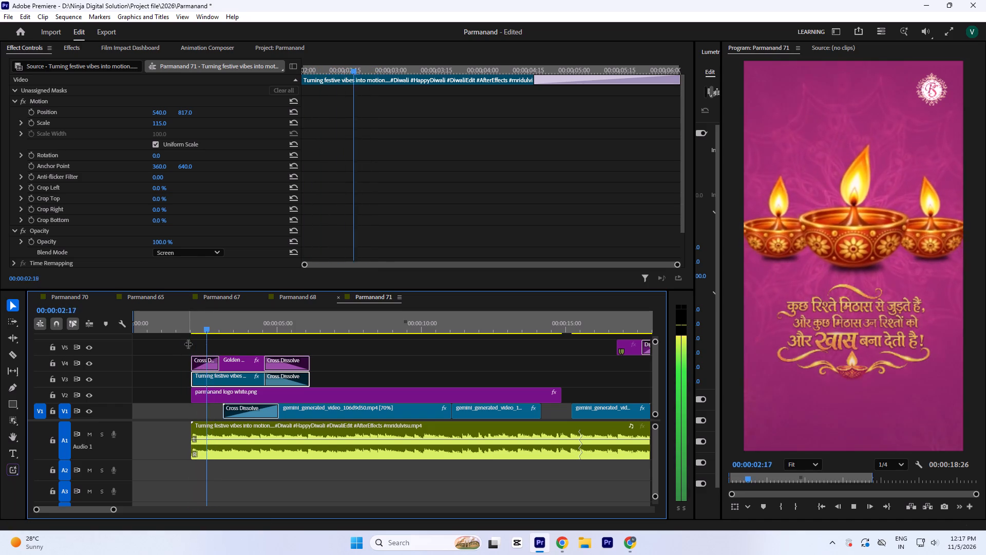
{"action": "key", "text": "space"}
{"action": "key", "text": "space"}
{"action": "key", "text": "space"}
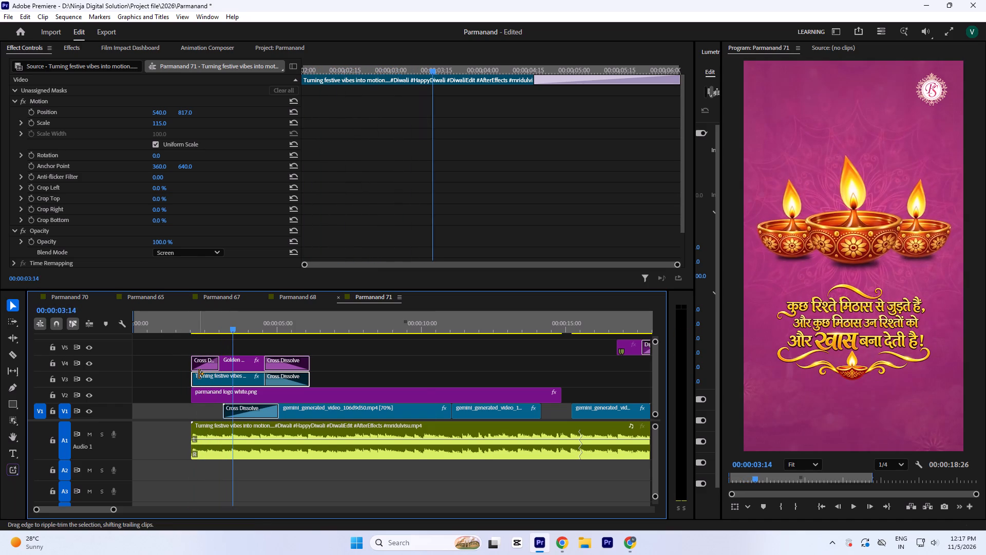
Save the project.
{"action": "key", "text": "ctrl+s"}
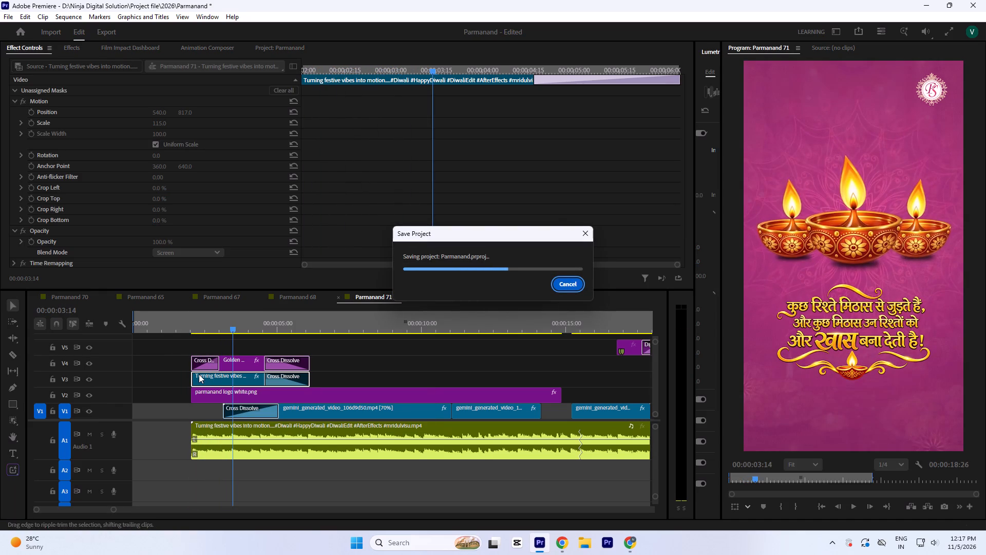
Duplicate the adjustment layers with their Dip to Black transition from V5 onto V3, over the couple-to-sweets-box cut at 00:00:11:02.
{"action": "left_click", "coordinate": [232, 327]}
{"action": "key", "text": "space"}
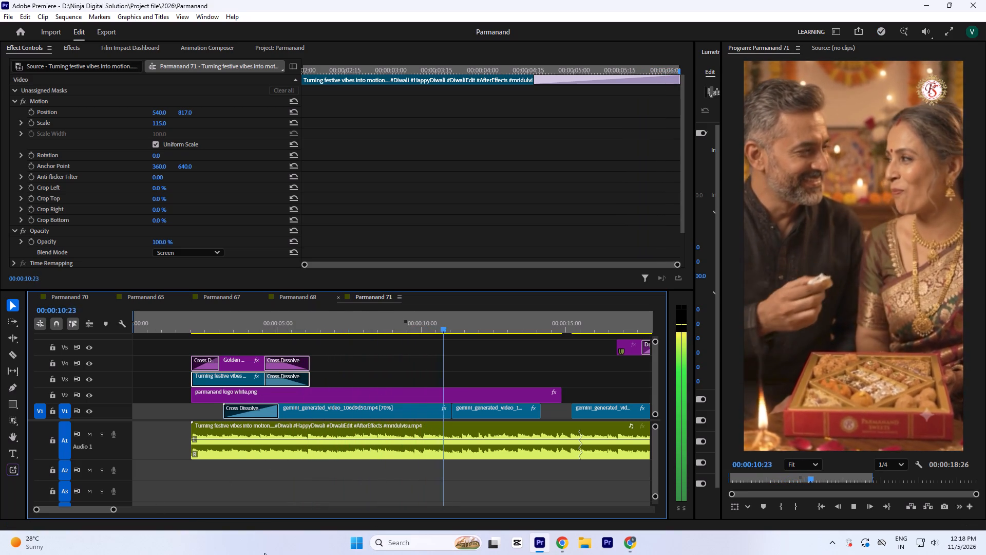
{"action": "key", "text": "space"}
{"action": "left_click_drag", "start_coordinate": [446, 325], "coordinate": [450, 332]}
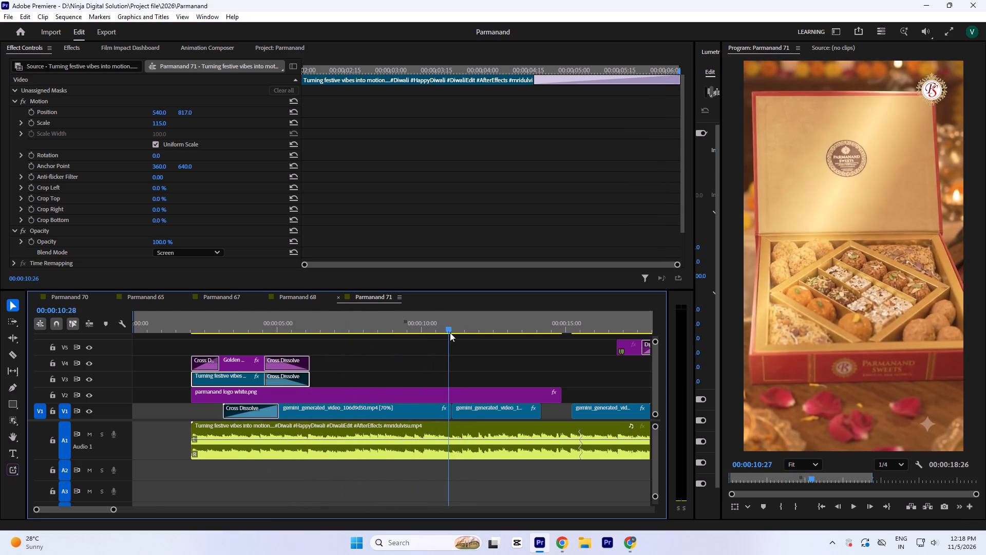
{"action": "left_click_drag", "start_coordinate": [450, 332], "coordinate": [452, 335]}
{"action": "key", "text": "grave"}
{"action": "key", "text": "equal"}
{"action": "key", "text": "equal"}
{"action": "key", "text": "equal"}
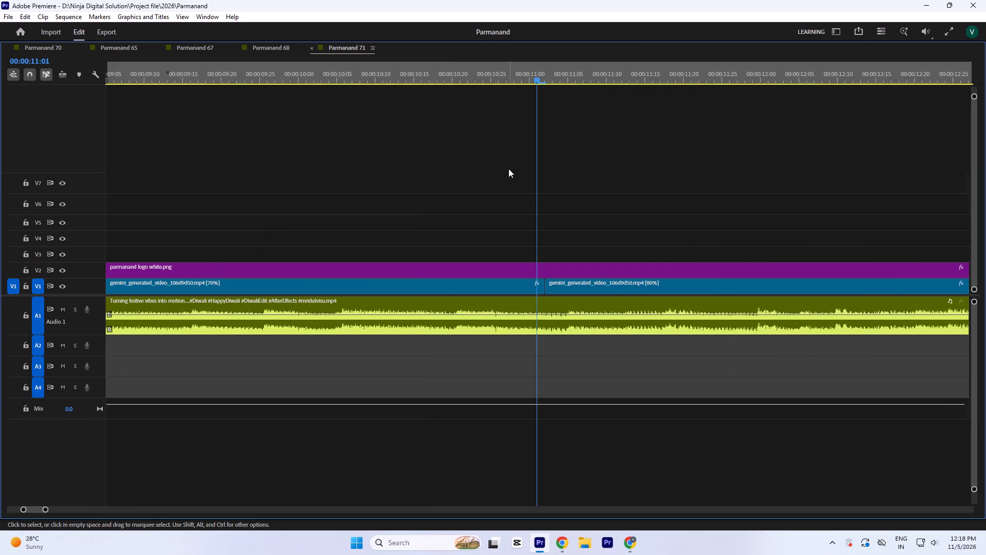
{"action": "key", "text": "minus"}
{"action": "key", "text": "equal"}
{"action": "key", "text": "equal"}
{"action": "key", "text": "equal"}
{"action": "left_click", "coordinate": [548, 72]}
{"action": "key", "text": "minus"}
{"action": "key", "text": "minus"}
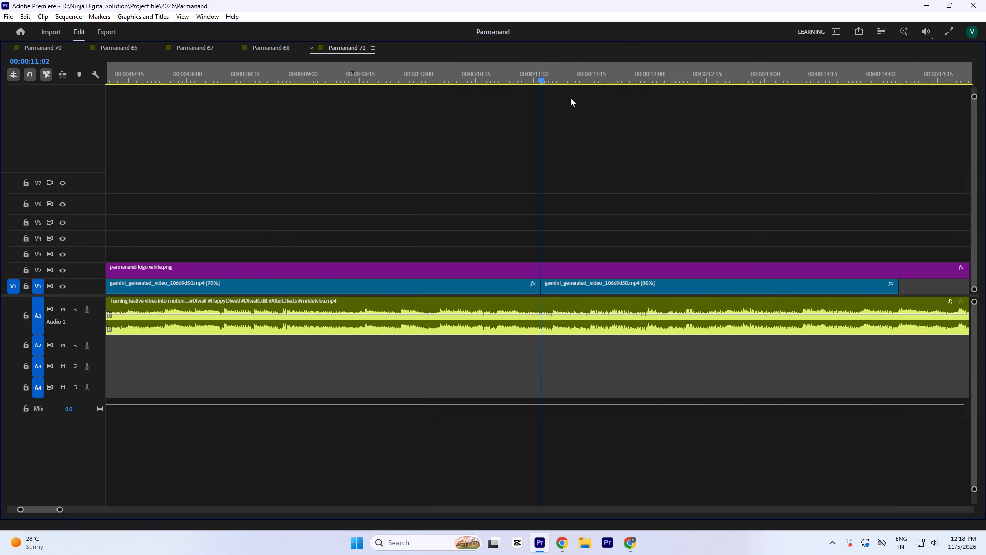
{"action": "key", "text": "minus"}
{"action": "key", "text": "minus"}
{"action": "left_click_drag", "start_coordinate": [584, 184], "coordinate": [646, 222]}
{"action": "left_click_drag", "start_coordinate": [648, 226], "coordinate": [458, 251], "text": "alt"}
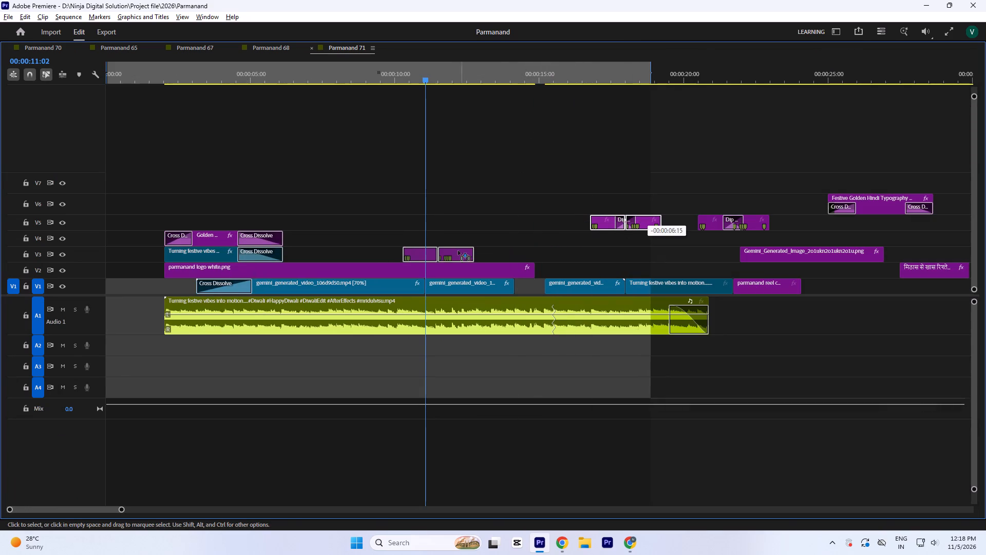
{"action": "left_click_drag", "start_coordinate": [458, 251], "coordinate": [449, 250], "text": "alt"}
{"action": "key", "text": "equal"}
{"action": "key", "text": "equal"}
{"action": "key", "text": "equal"}
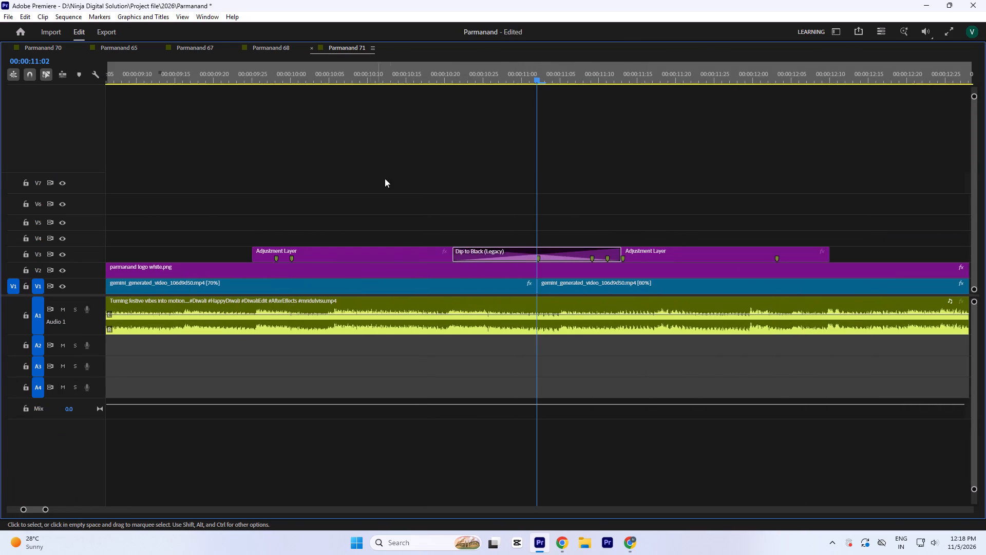
Lengthen the Dip to Black transition on V3 so it starts at about 00:00:10:05, checking the cut in playback.
{"action": "key", "text": "minus"}
{"action": "key", "text": "minus"}
{"action": "key", "text": "equal"}
{"action": "left_click", "coordinate": [440, 80]}
{"action": "type", "text": "`-"}
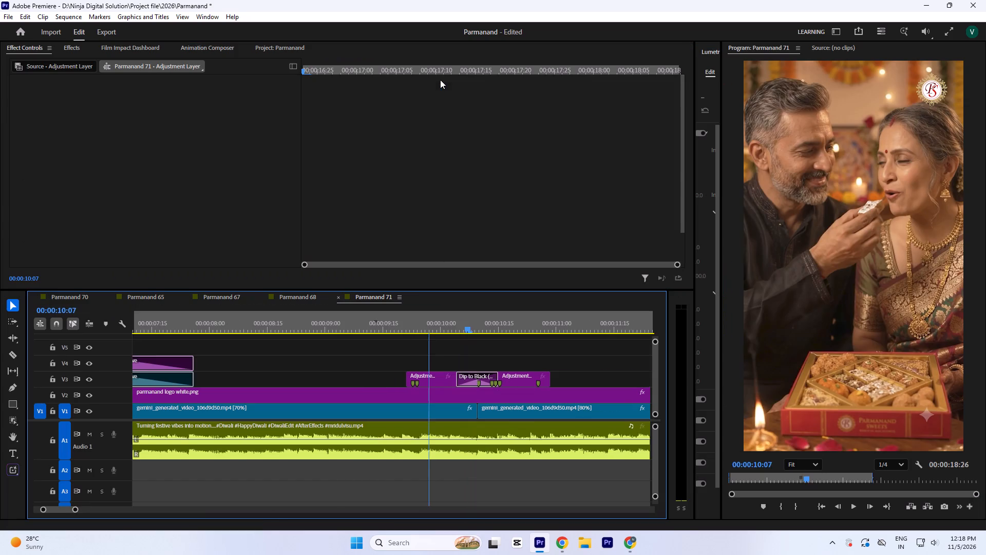
{"action": "key", "text": "space"}
{"action": "key", "text": "minus"}
{"action": "key", "text": "space"}
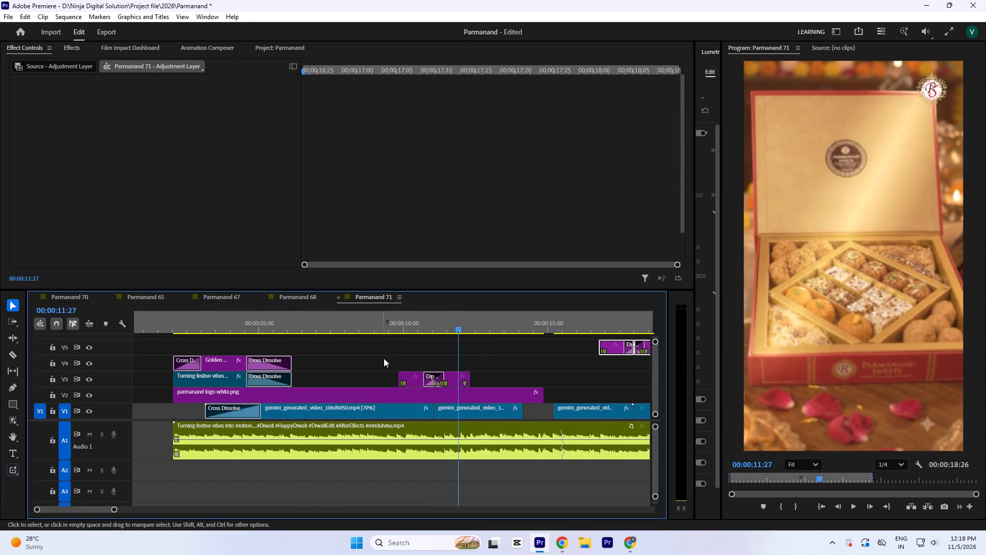
{"action": "left_click_drag", "start_coordinate": [426, 380], "coordinate": [410, 384]}
{"action": "left_click", "coordinate": [385, 316]}
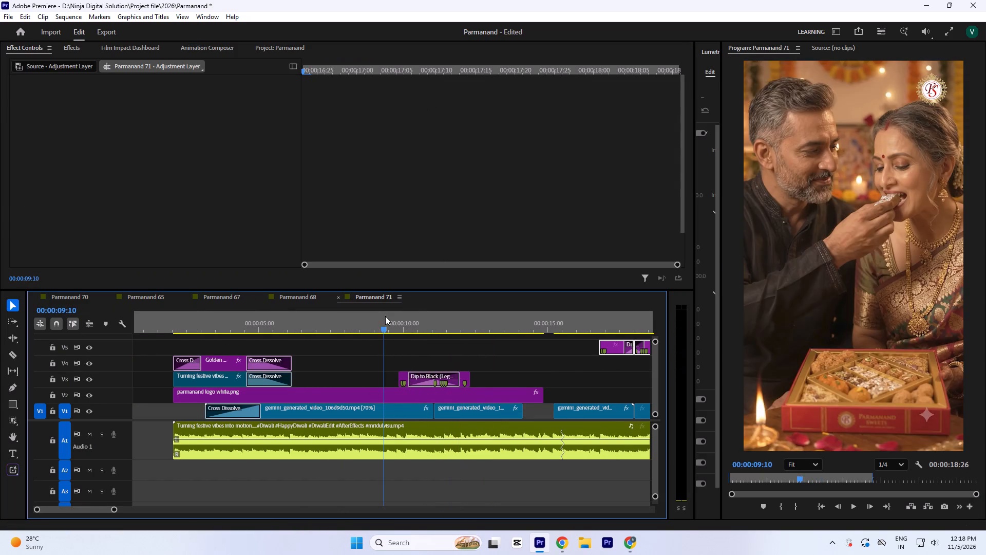
{"action": "key", "text": "space"}
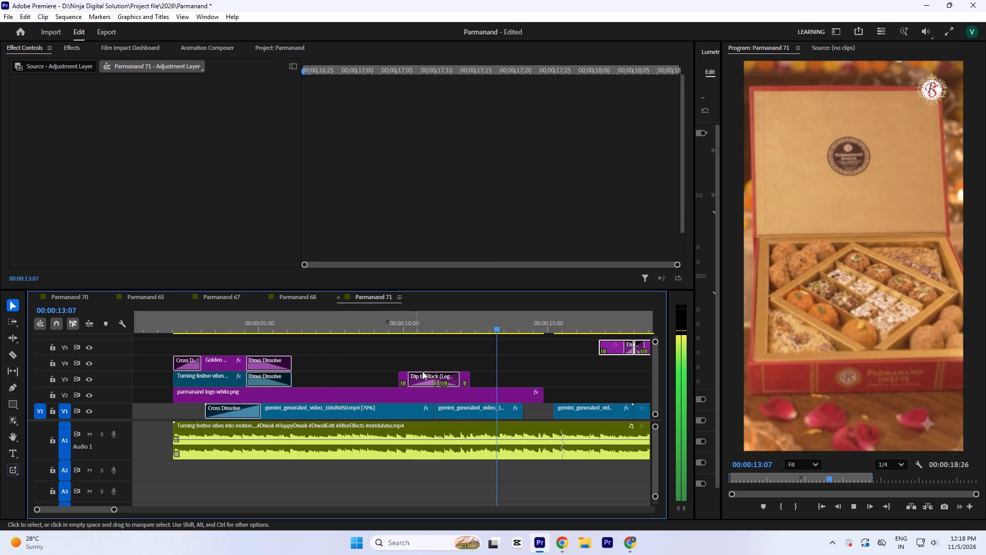
Move the dry-fruit clip on V1 earlier to start at 00:00:14:05, directly after the sweets-box clip, and play the join.
{"action": "key", "text": "equal"}
{"action": "key", "text": "space"}
{"action": "key", "text": "equal"}
{"action": "key", "text": "equal"}
{"action": "key", "text": "equal"}
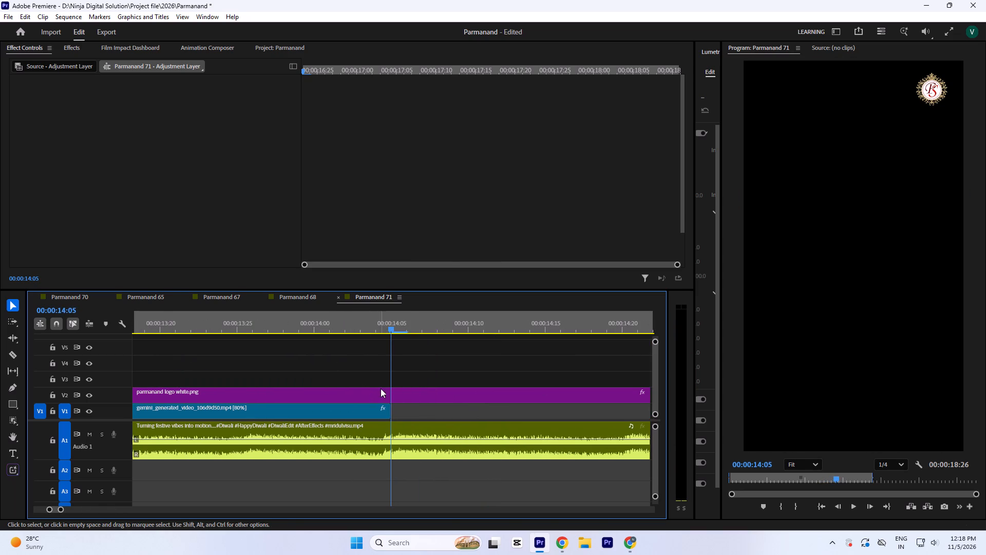
{"action": "key", "text": "space"}
{"action": "key", "text": "space"}
{"action": "left_click", "coordinate": [392, 324]}
{"action": "key", "text": "minus"}
{"action": "key", "text": "minus"}
{"action": "key", "text": "minus"}
{"action": "left_click_drag", "start_coordinate": [486, 412], "coordinate": [433, 413]}
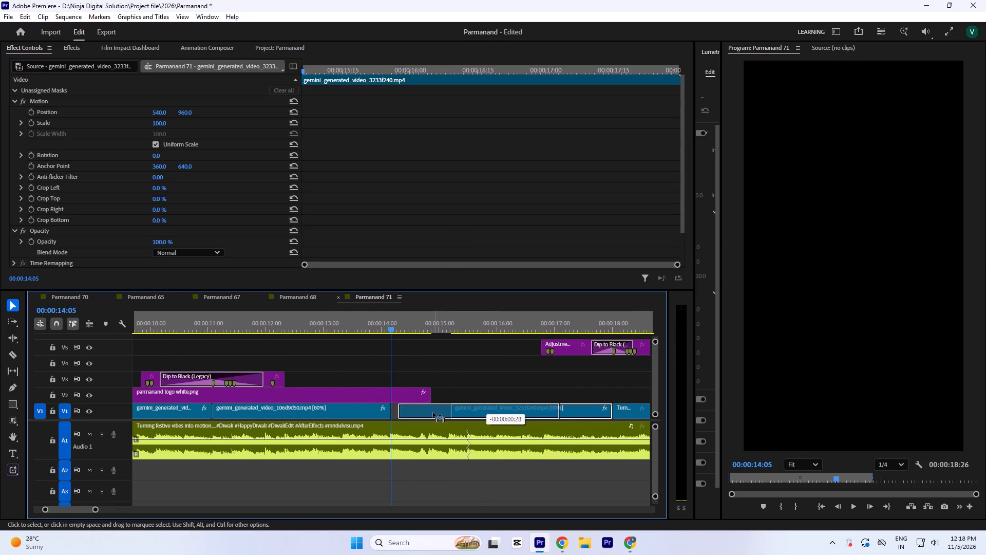
{"action": "left_click_drag", "start_coordinate": [433, 413], "coordinate": [431, 413]}
{"action": "left_click", "coordinate": [348, 325]}
{"action": "key", "text": "space"}
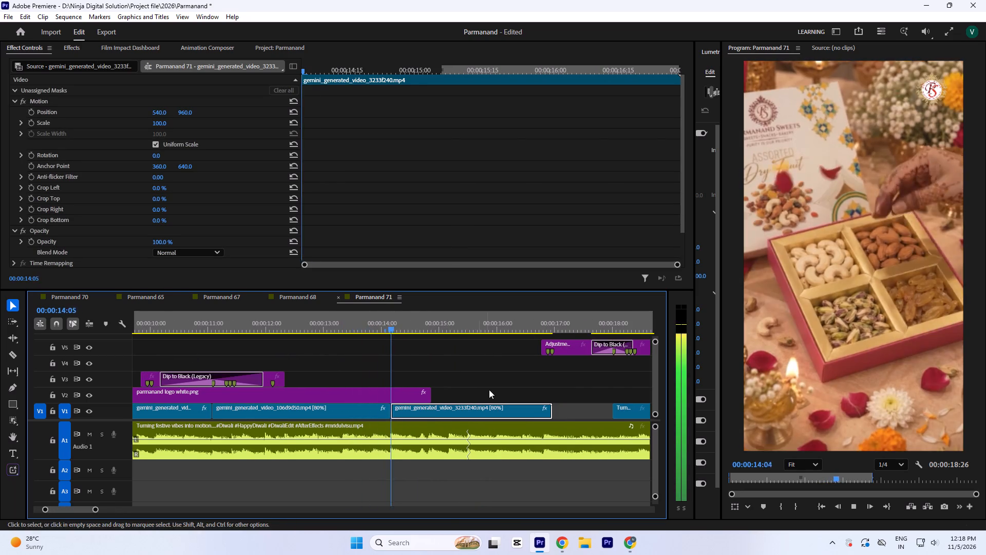
{"action": "key", "text": "space"}
Extend the parmanand logo white.png clip on V2 to end at about 00:00:17:10, and play back the dry-fruit section.
{"action": "left_click_drag", "start_coordinate": [429, 398], "coordinate": [572, 401]}
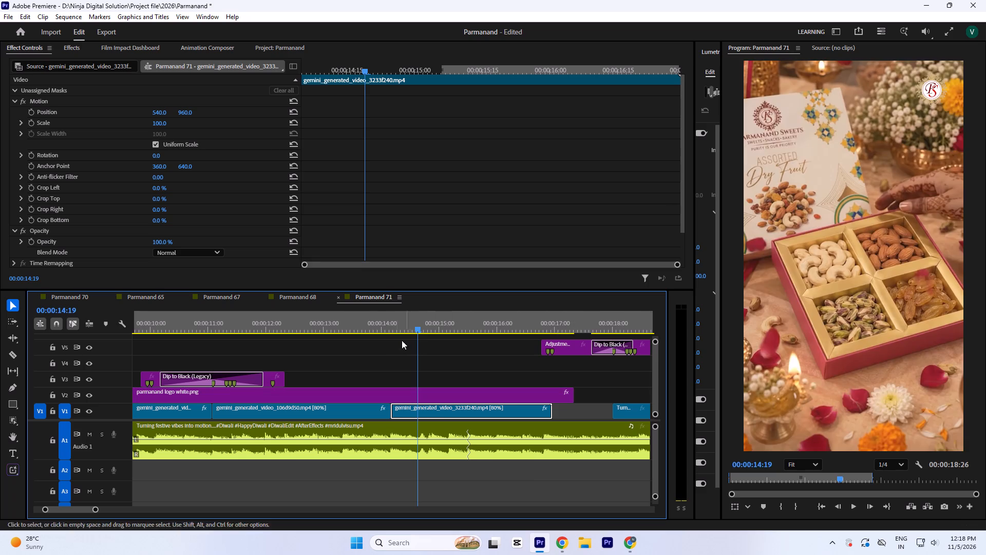
{"action": "left_click", "coordinate": [342, 328]}
{"action": "key", "text": "space"}
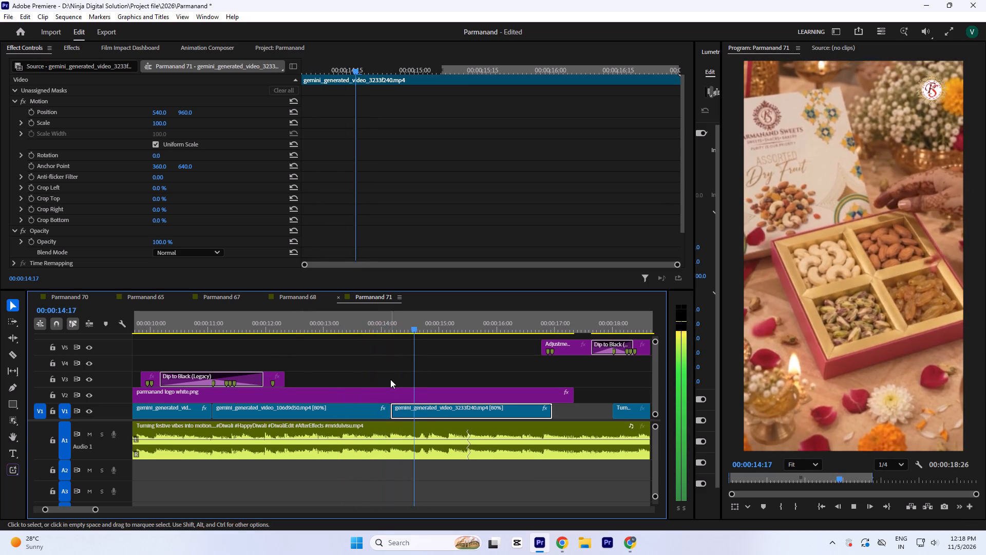
{"action": "key", "text": "space"}
Trim the dry-fruit clip's beginning at 00:00:14:23 and move the clip back to start at 00:00:14:05.
{"action": "left_click_drag", "start_coordinate": [411, 328], "coordinate": [427, 344]}
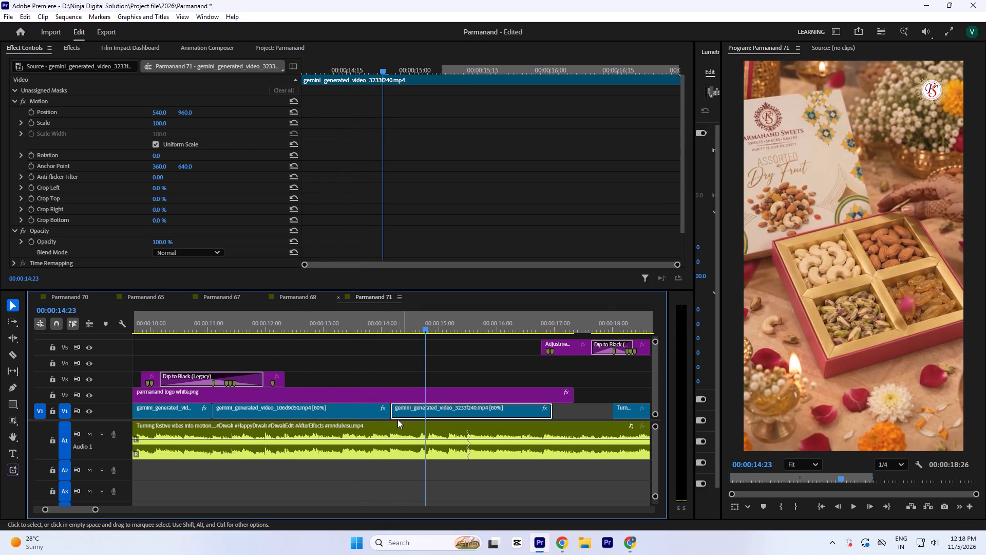
{"action": "left_click_drag", "start_coordinate": [395, 415], "coordinate": [426, 415]}
{"action": "left_click_drag", "start_coordinate": [445, 412], "coordinate": [412, 412]}
Set the dry-fruit clip's speed to 70% and play it back from the sweets-box clip.
{"action": "left_click", "coordinate": [445, 324]}
{"action": "key", "text": "ctrl+r"}
{"action": "type", "text": "70"}
{"action": "key", "text": "Return"}
{"action": "left_click", "coordinate": [328, 321]}
{"action": "key", "text": "space"}
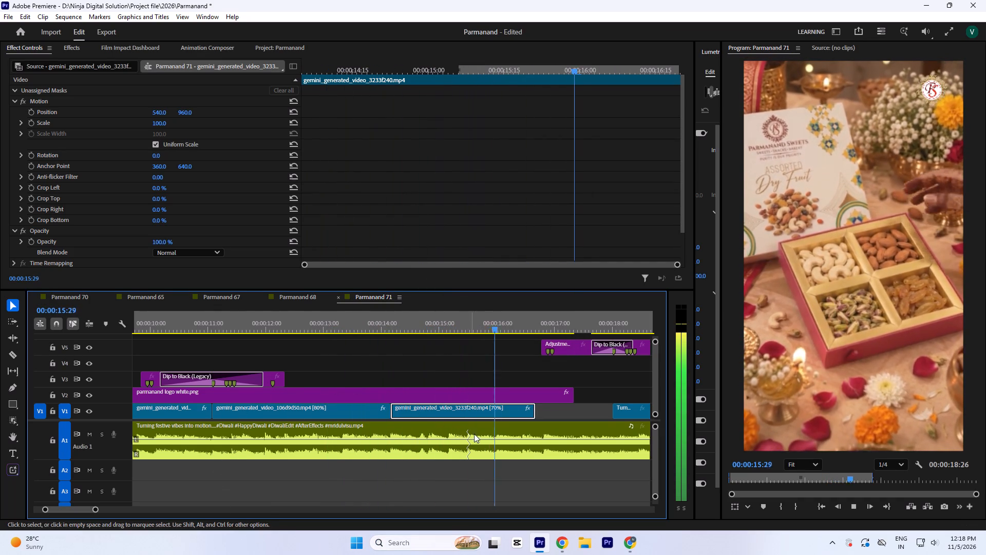
{"action": "key", "text": "space"}
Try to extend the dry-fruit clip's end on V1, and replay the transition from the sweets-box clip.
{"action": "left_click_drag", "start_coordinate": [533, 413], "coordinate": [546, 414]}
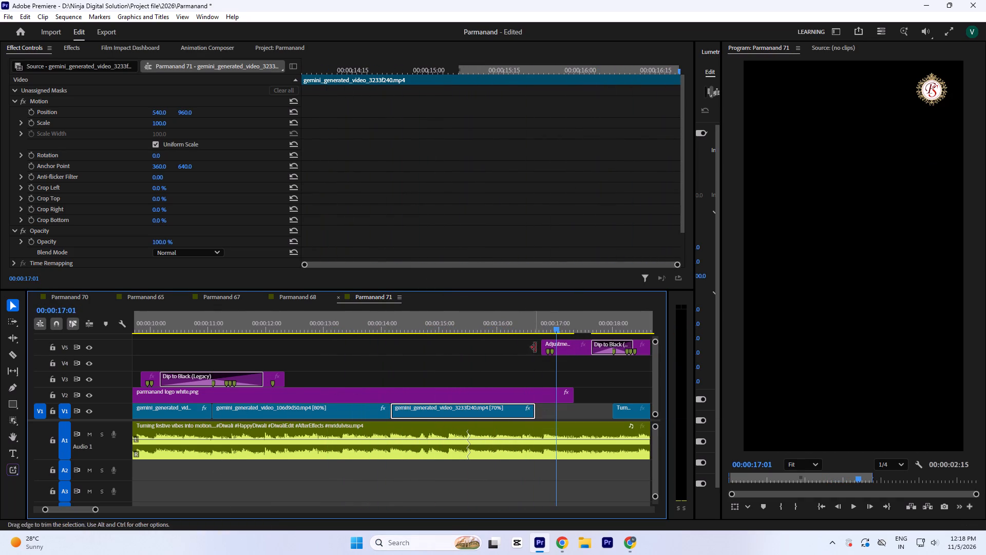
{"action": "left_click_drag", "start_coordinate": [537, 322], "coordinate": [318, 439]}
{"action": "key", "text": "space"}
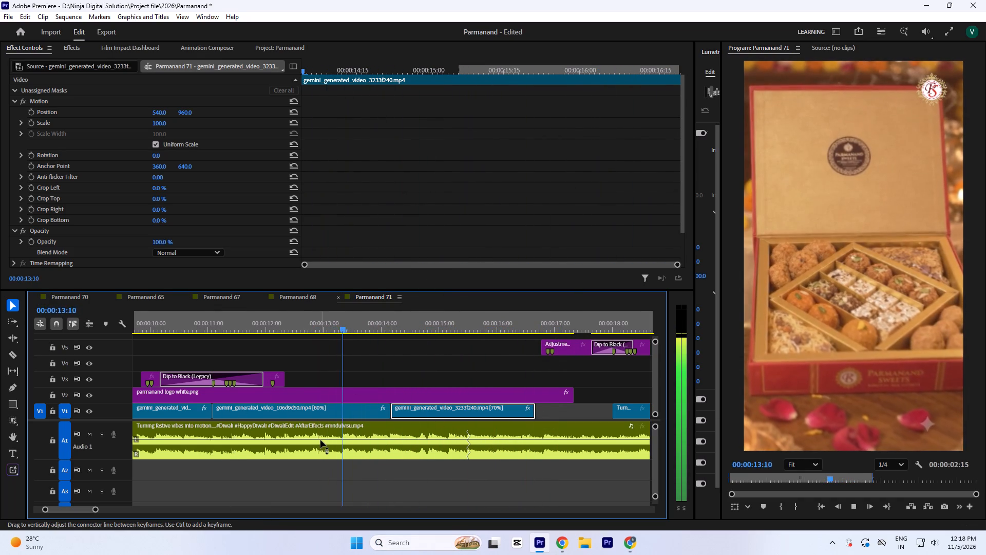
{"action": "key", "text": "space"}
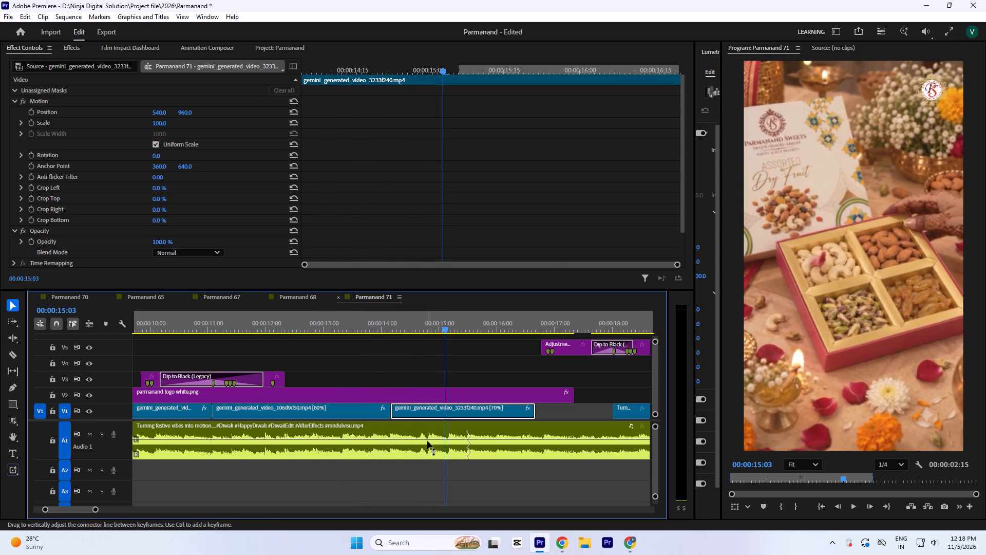
Set the dry-fruit clip's speed to 60% and play back the cut from the sweets-box clip.
{"action": "key", "text": "ctrl+r"}
{"action": "type", "text": "60"}
{"action": "key", "text": "Return"}
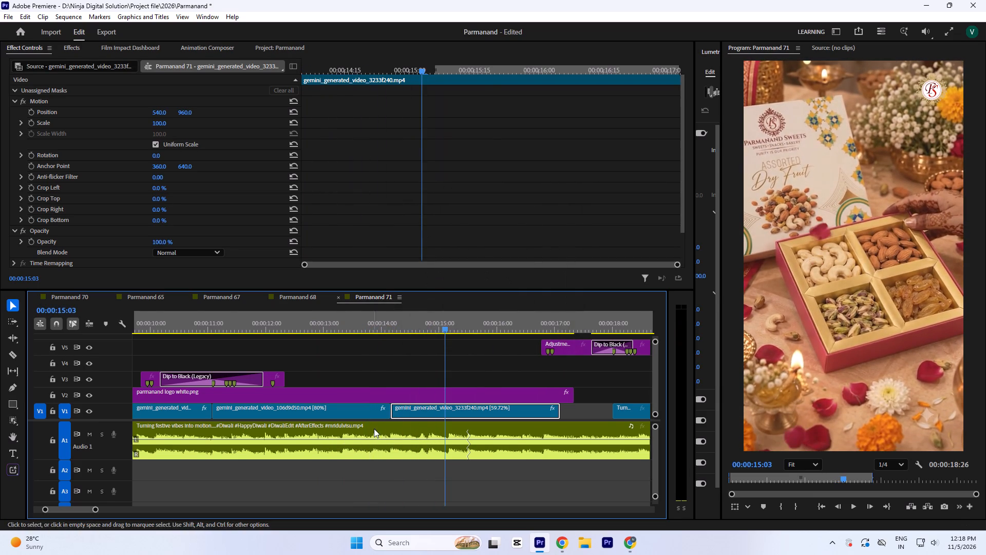
{"action": "left_click", "coordinate": [369, 327]}
{"action": "key", "text": "space"}
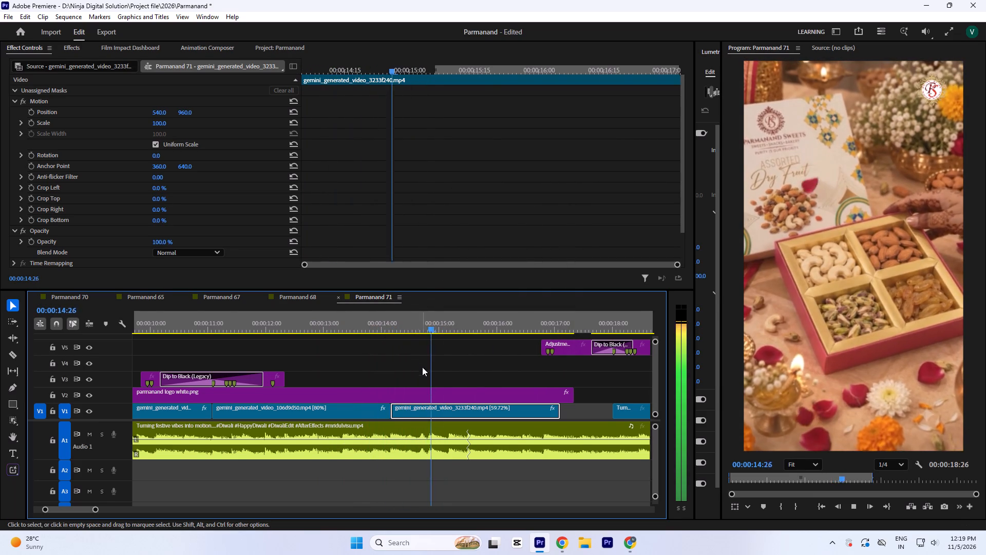
{"action": "key", "text": "space"}
Trim the dry-fruit clip's beginning to about 00:00:14:12 and move the clip back against the sweets-box clip on V1.
{"action": "left_click_drag", "start_coordinate": [395, 417], "coordinate": [409, 417]}
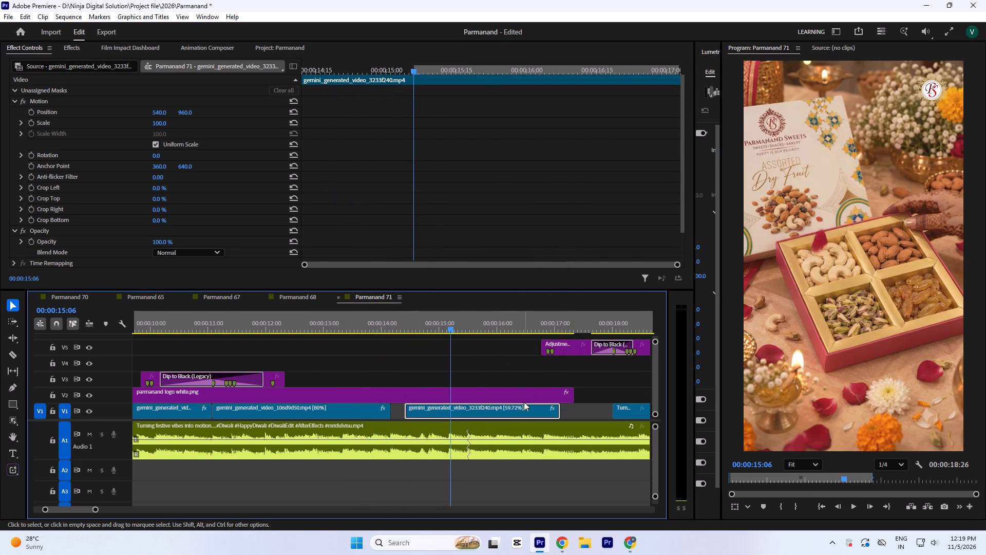
{"action": "key", "text": "equal"}
{"action": "left_click_drag", "start_coordinate": [515, 412], "coordinate": [492, 411]}
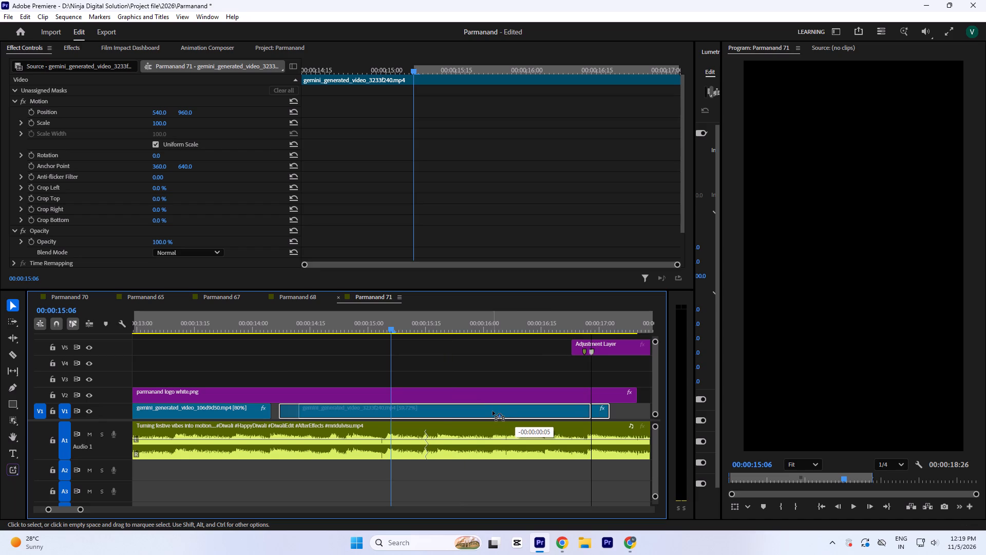
{"action": "left_click_drag", "start_coordinate": [492, 411], "coordinate": [491, 412]}
Move the dry-fruit clip one frame later on V1 so it ends on the beat at 00:00:16:27.
{"action": "left_click", "coordinate": [594, 308]}
{"action": "key", "text": "equal"}
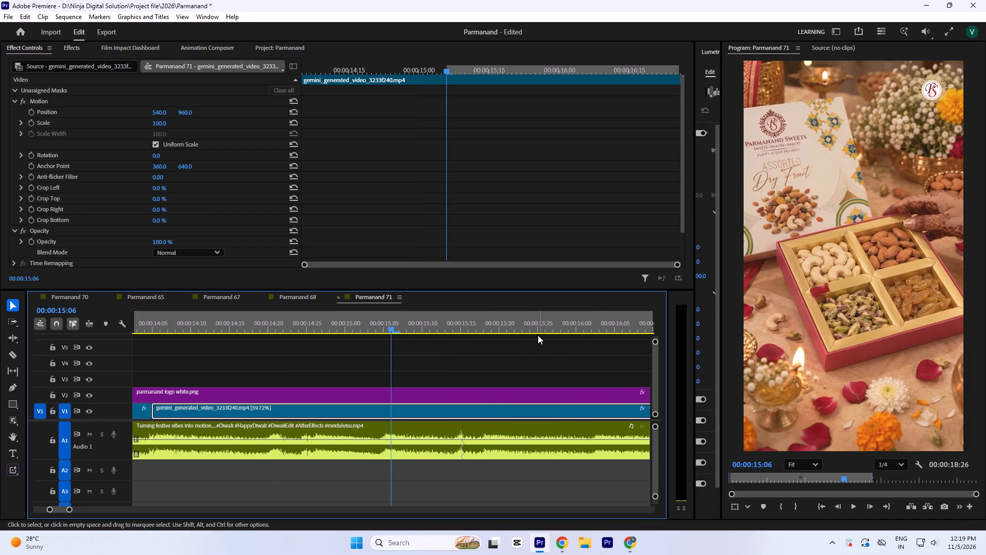
{"action": "key", "text": "minus"}
{"action": "left_click", "coordinate": [582, 321]}
{"action": "key", "text": "equal"}
{"action": "key", "text": "equal"}
{"action": "key", "text": "equal"}
{"action": "key", "text": "equal"}
{"action": "left_click", "coordinate": [427, 322]}
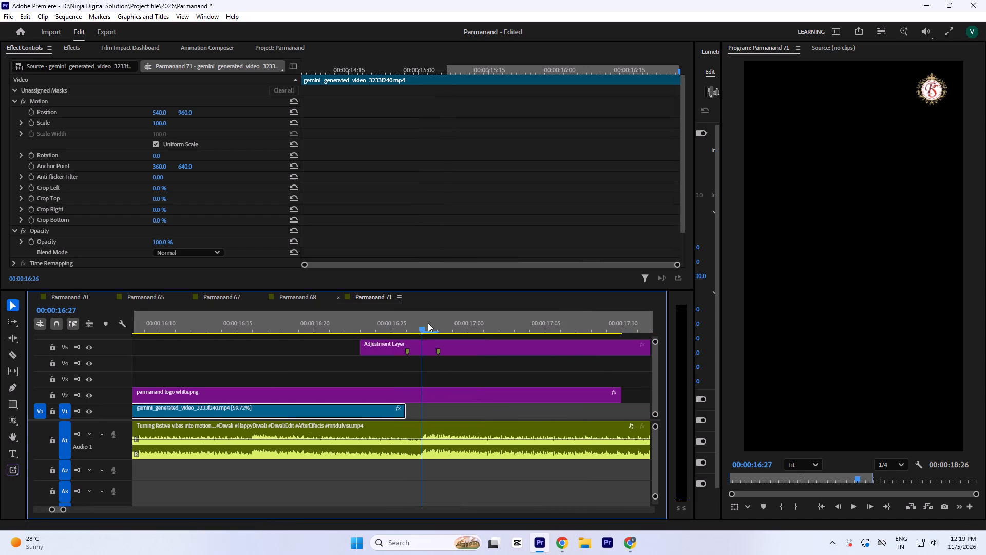
{"action": "left_click_drag", "start_coordinate": [384, 416], "coordinate": [404, 417]}
{"action": "key", "text": "minus"}
{"action": "key", "text": "minus"}
{"action": "key", "text": "minus"}
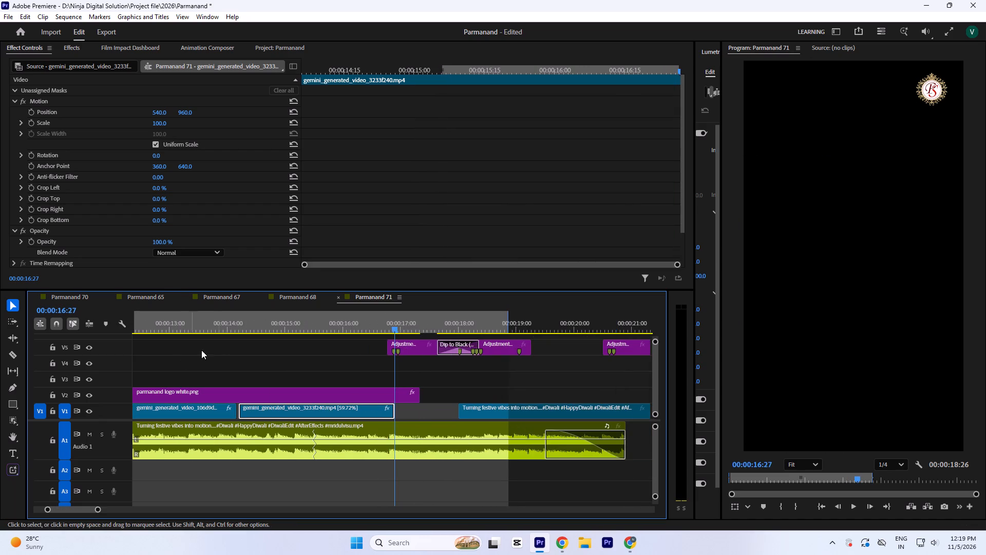
Extend the dry-fruit clip's beginning back to 00:00:14:05, closing the one-frame gap after the sweets-box clip.
{"action": "left_click", "coordinate": [242, 324]}
{"action": "key", "text": "equal"}
{"action": "key", "text": "equal"}
{"action": "key", "text": "equal"}
{"action": "key", "text": "equal"}
{"action": "left_click_drag", "start_coordinate": [375, 415], "coordinate": [359, 418]}
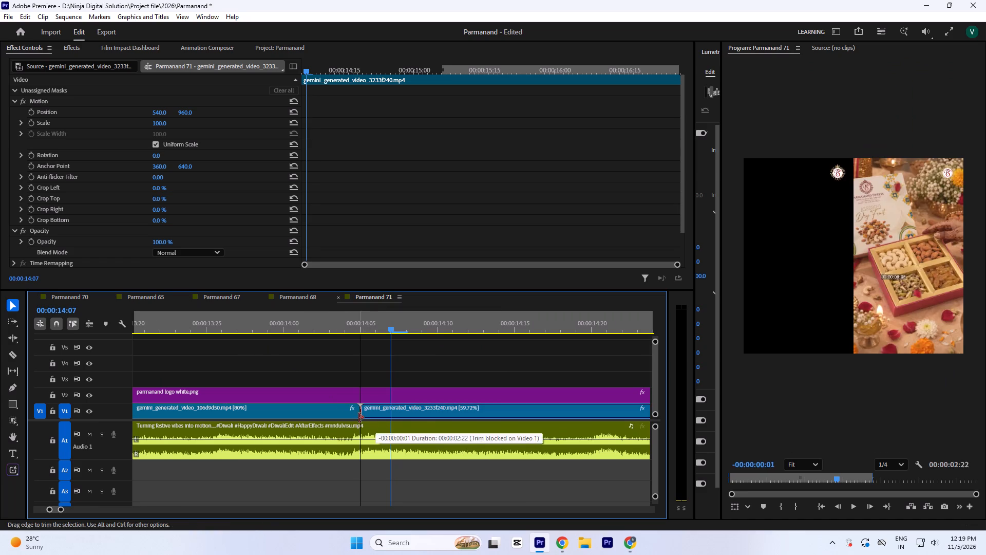
{"action": "left_click_drag", "start_coordinate": [359, 418], "coordinate": [357, 417]}
{"action": "left_click_drag", "start_coordinate": [355, 319], "coordinate": [360, 320]}
Play back the sweets-box and dry-fruit section through to the Happy Diwali clip to check the timing against the music.
{"action": "key", "text": "minus"}
{"action": "key", "text": "minus"}
{"action": "left_click", "coordinate": [305, 322]}
{"action": "key", "text": "minus"}
{"action": "key", "text": "space"}
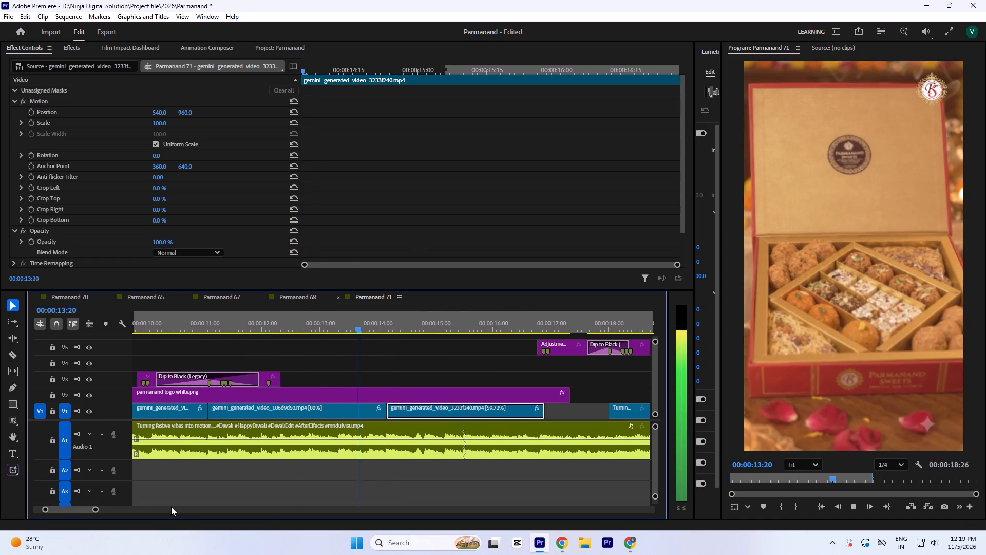
{"action": "key", "text": "minus"}
{"action": "key", "text": "space"}
{"action": "left_click", "coordinate": [332, 320]}
{"action": "key", "text": "space"}
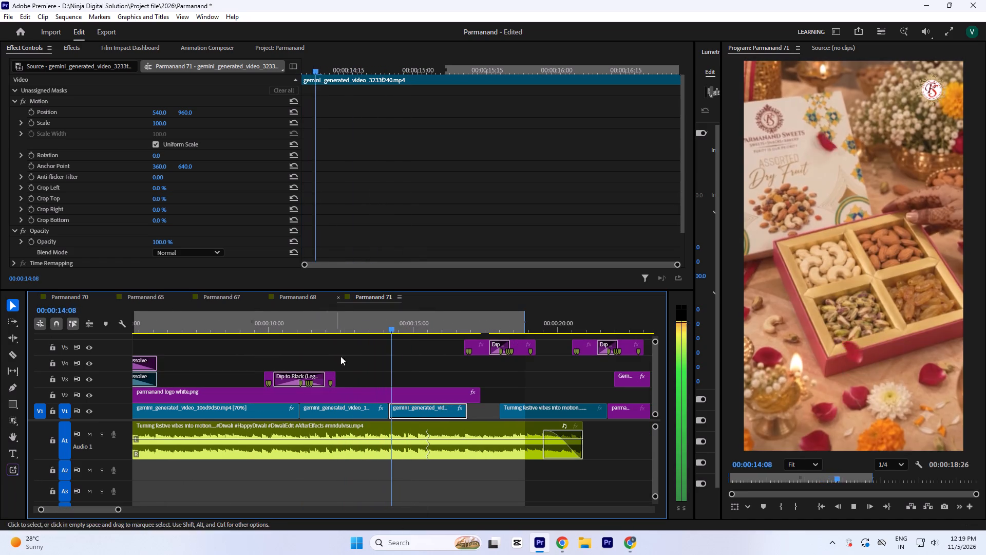
{"action": "key", "text": "minus"}
{"action": "key", "text": "space"}
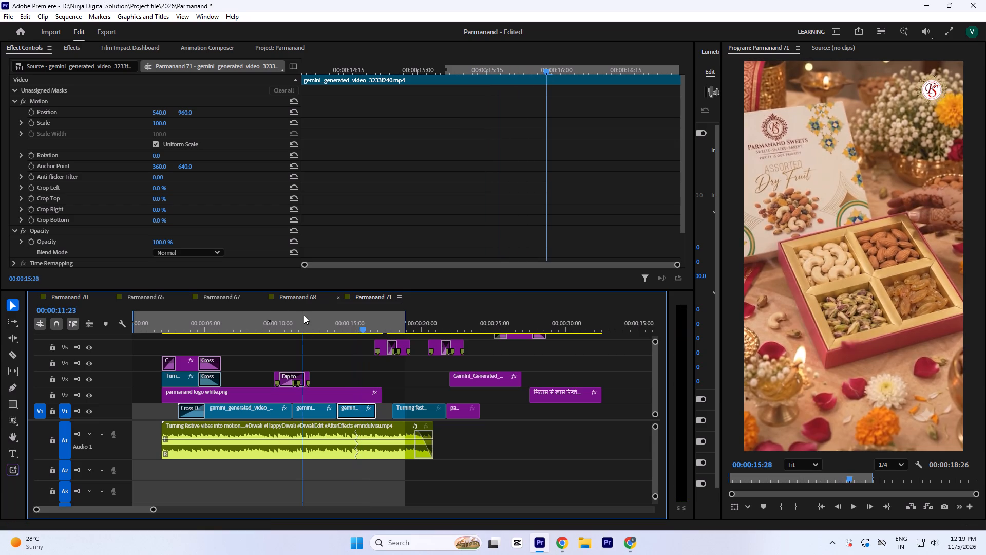
{"action": "left_click", "coordinate": [304, 315]}
{"action": "left_click", "coordinate": [283, 316]}
{"action": "key", "text": "space"}
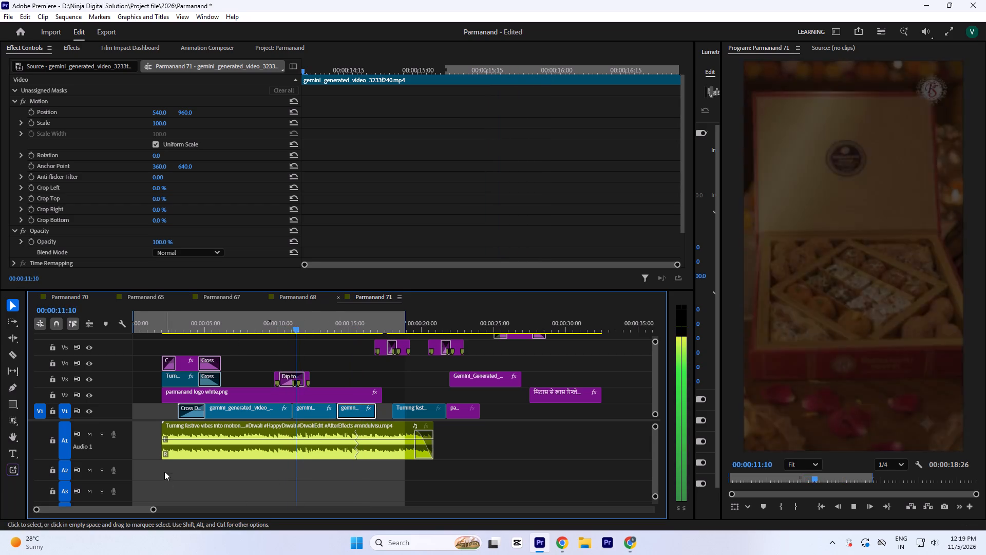
{"action": "key", "text": "equal"}
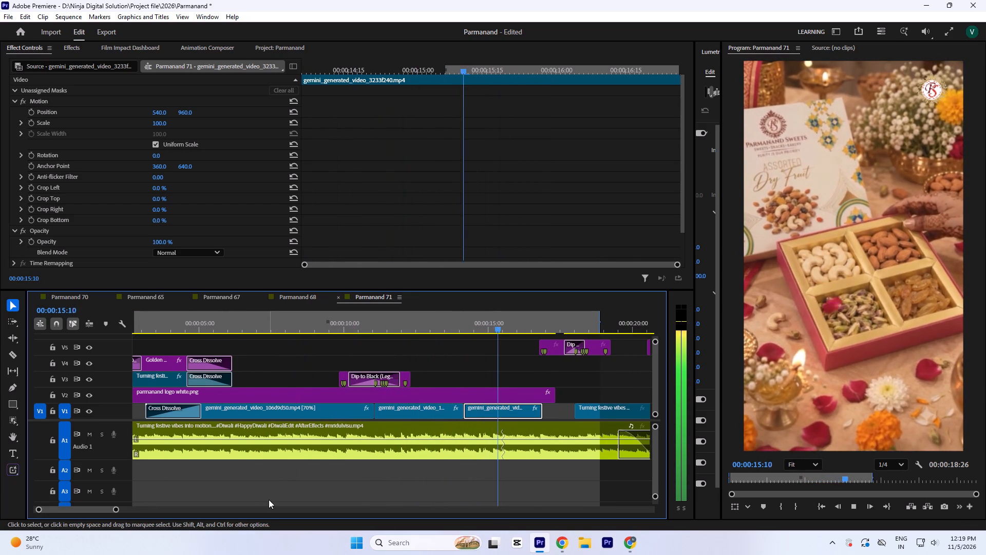
{"action": "key", "text": "space"}
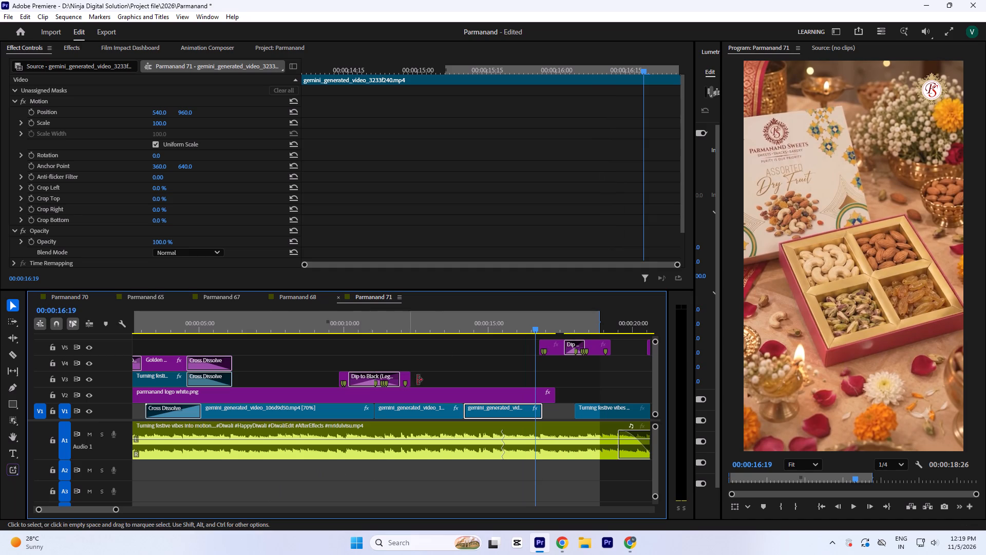
{"action": "left_click", "coordinate": [486, 323]}
{"action": "key", "text": "space"}
{"action": "key", "text": "space"}
{"action": "key", "text": "space"}
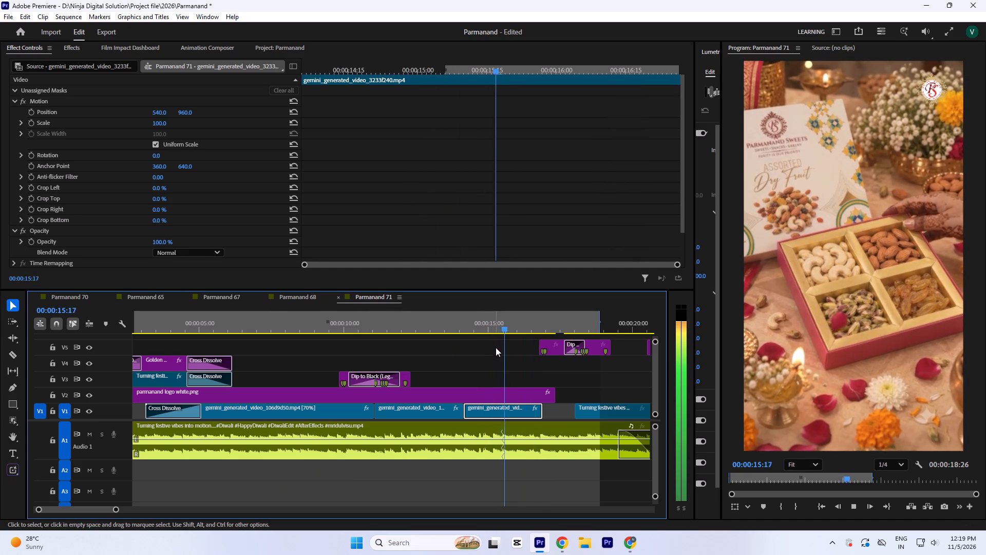
{"action": "key", "text": "minus"}
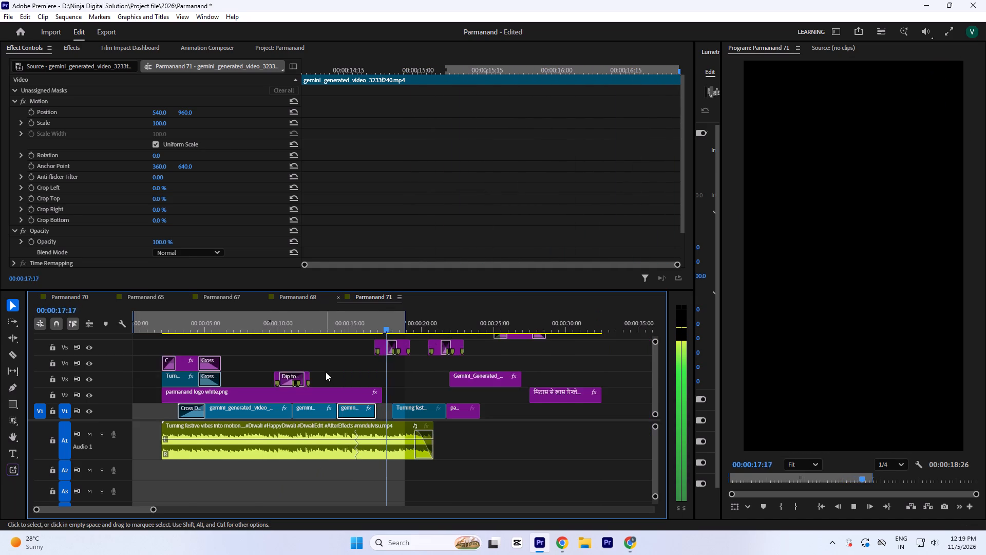
{"action": "key", "text": "equal"}
{"action": "key", "text": "space"}
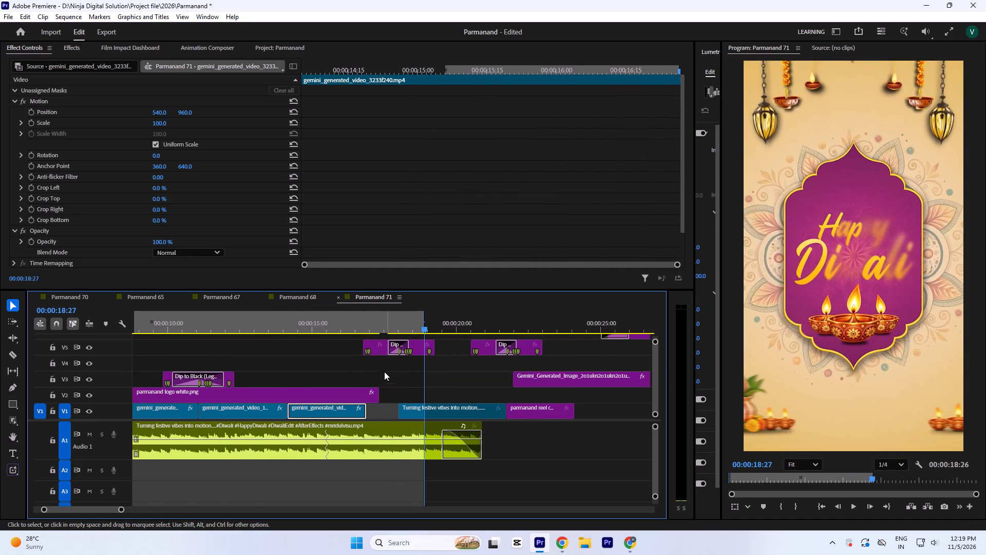
Move the Happy Diwali clip with its V5 Dip to Black transition layers back to start at 00:00:16:27, and play back the transition.
{"action": "left_click", "coordinate": [345, 345]}
{"action": "left_click_drag", "start_coordinate": [447, 369], "coordinate": [407, 355]}
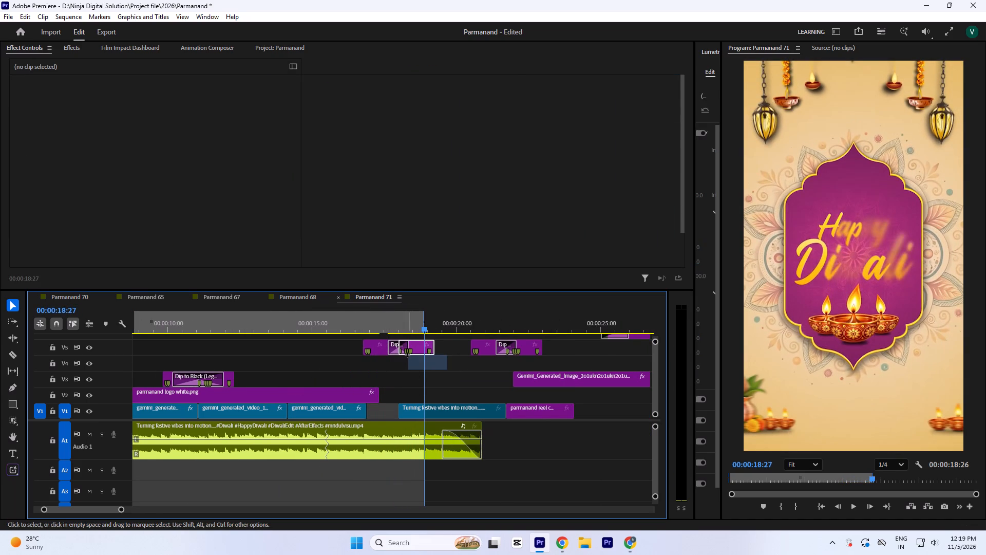
{"action": "left_click_drag", "start_coordinate": [407, 355], "coordinate": [404, 355]}
{"action": "left_click_drag", "start_coordinate": [392, 337], "coordinate": [437, 418]}
{"action": "left_click_drag", "start_coordinate": [428, 411], "coordinate": [399, 413]}
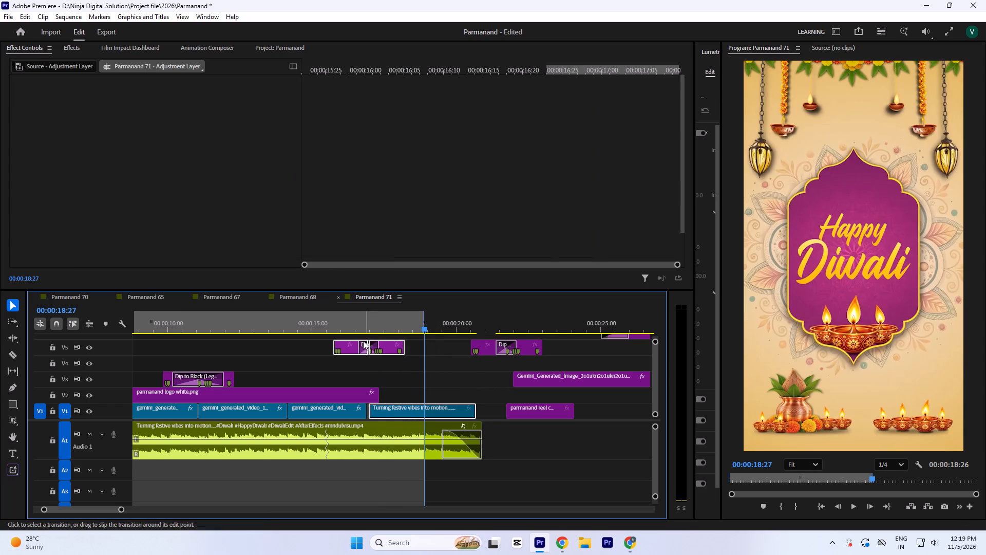
{"action": "left_click", "coordinate": [373, 325]}
{"action": "key", "text": "equal"}
{"action": "key", "text": "equal"}
{"action": "key", "text": "equal"}
{"action": "left_click_drag", "start_coordinate": [397, 414], "coordinate": [384, 414]}
{"action": "key", "text": "minus"}
{"action": "key", "text": "minus"}
{"action": "left_click", "coordinate": [323, 320]}
{"action": "key", "text": "space"}
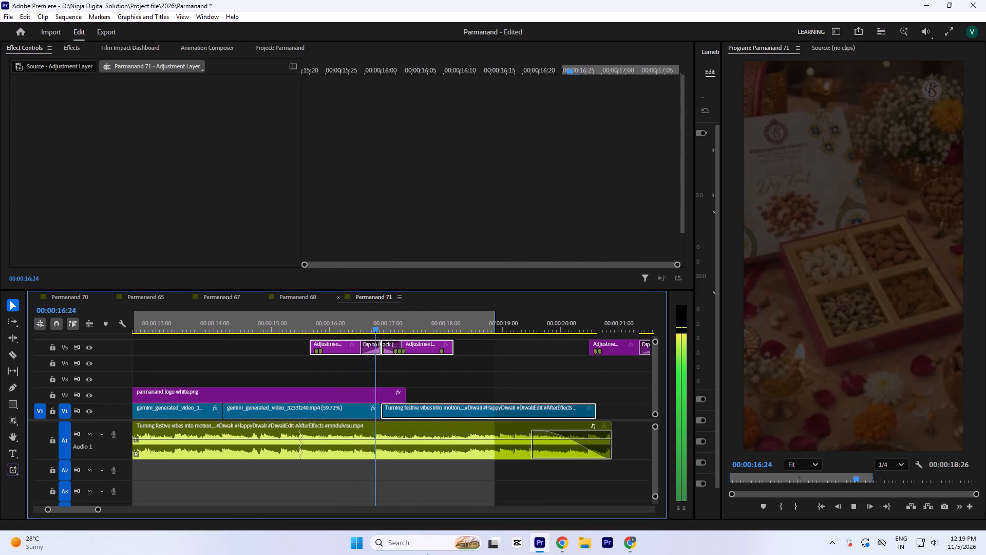
{"action": "key", "text": "minus"}
Extend the end of the A1 music clip to about 00:00:27:00.
{"action": "left_click", "coordinate": [522, 442]}
{"action": "left_click_drag", "start_coordinate": [500, 425], "coordinate": [504, 426]}
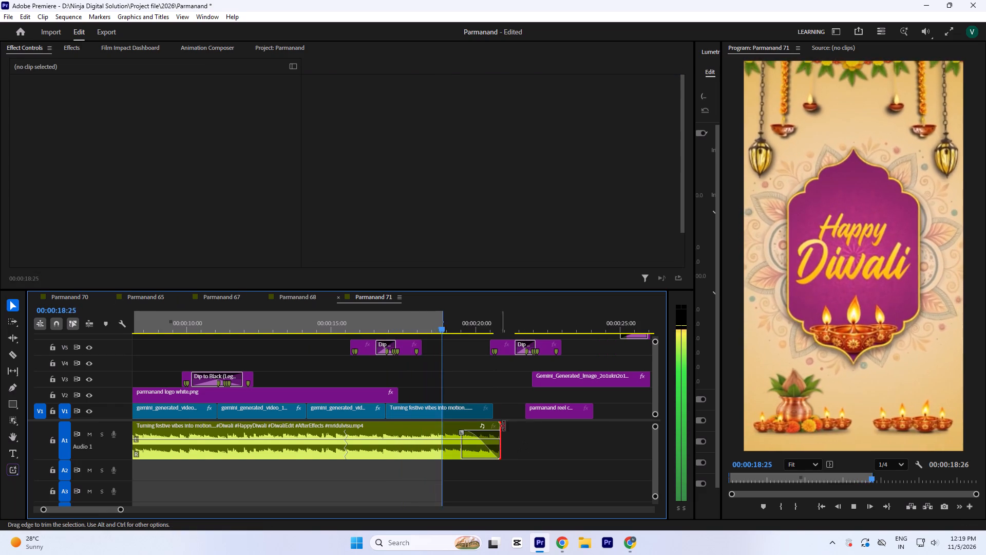
{"action": "left_click_drag", "start_coordinate": [504, 426], "coordinate": [638, 430]}
{"action": "key", "text": "minus"}
{"action": "left_click_drag", "start_coordinate": [510, 428], "coordinate": [576, 432]}
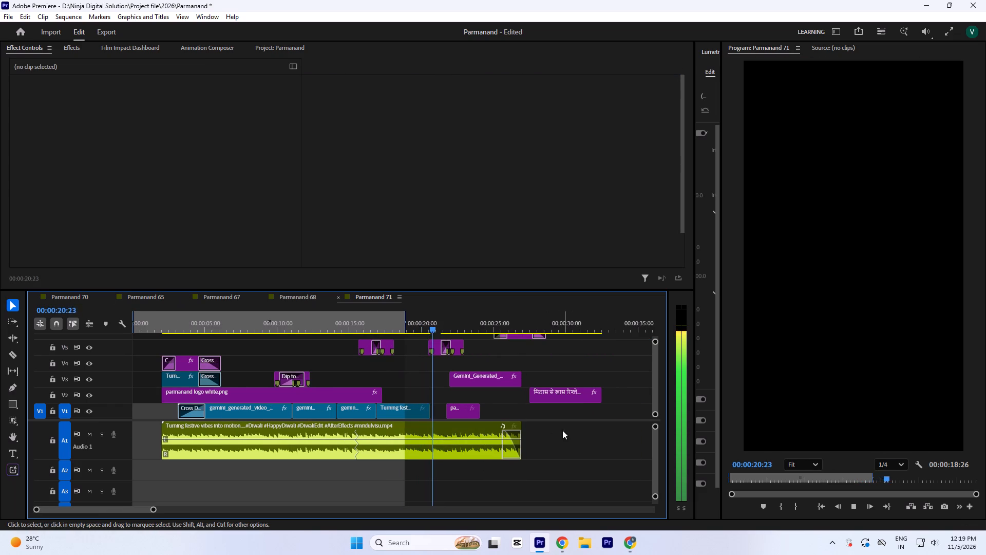
Play back the Happy Diwali clip to find the beat and trim its end to 00:00:20:18.
{"action": "key", "text": "space"}
{"action": "key", "text": "equal"}
{"action": "left_click", "coordinate": [355, 318]}
{"action": "key", "text": "space"}
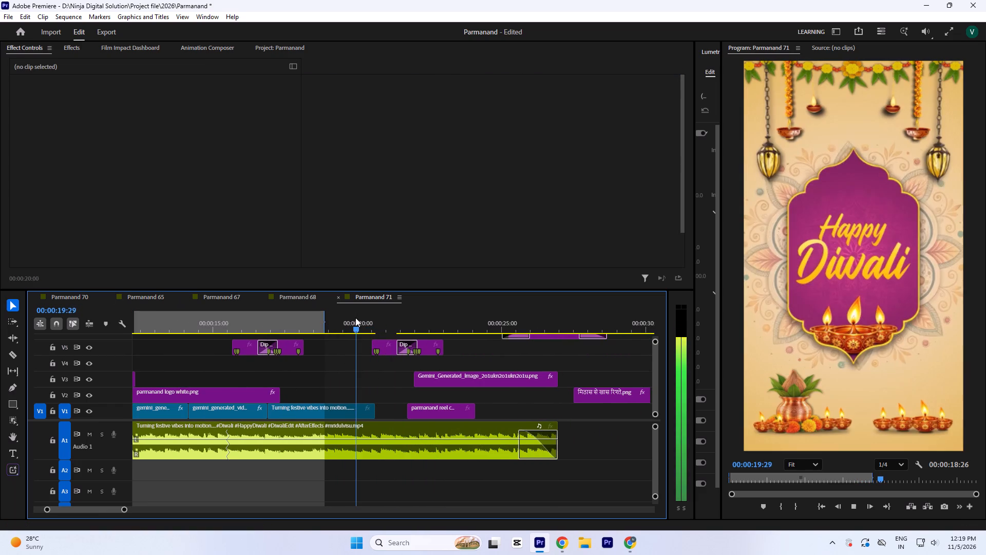
{"action": "key", "text": "space"}
{"action": "type", "text": "=="}
{"action": "key", "text": "space"}
{"action": "key", "text": "space"}
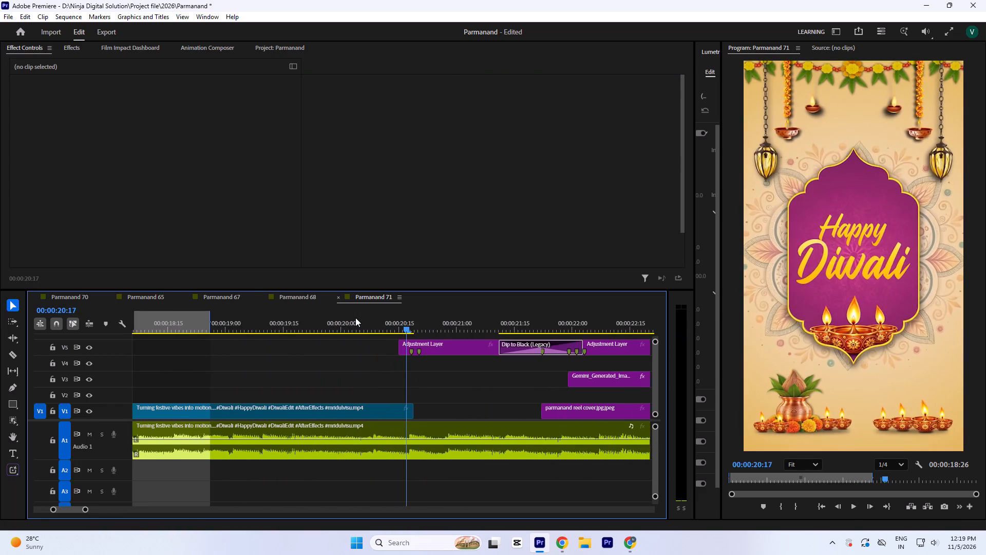
{"action": "key", "text": "space"}
{"action": "key", "text": "space"}
{"action": "key", "text": "equal"}
{"action": "key", "text": "equal"}
{"action": "left_click", "coordinate": [358, 320]}
{"action": "key", "text": "equal"}
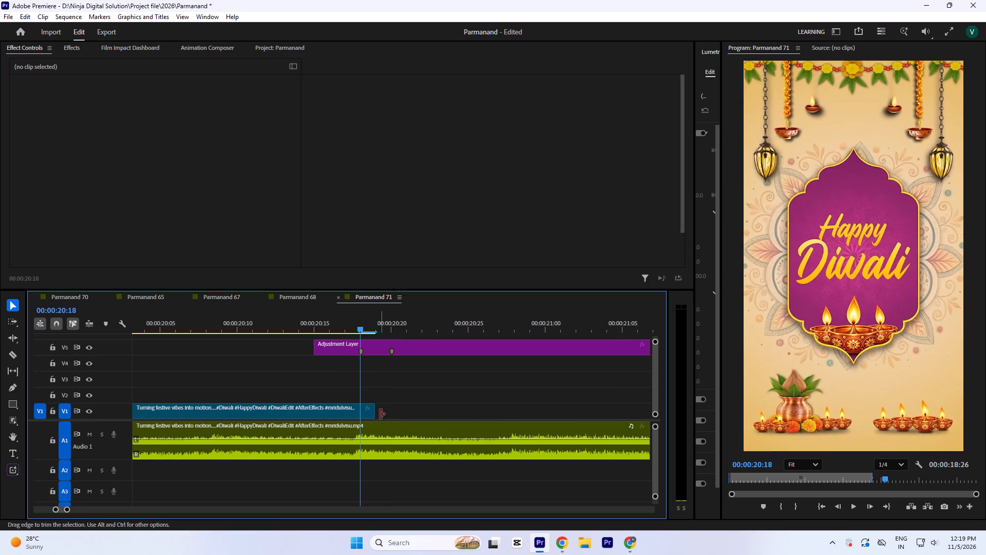
{"action": "left_click_drag", "start_coordinate": [380, 414], "coordinate": [370, 415]}
Move the Gemini_Generated_Image clip from V3 to V4, starting at about 00:00:29:10.
{"action": "type", "text": "`---"}
{"action": "key", "text": "minus"}
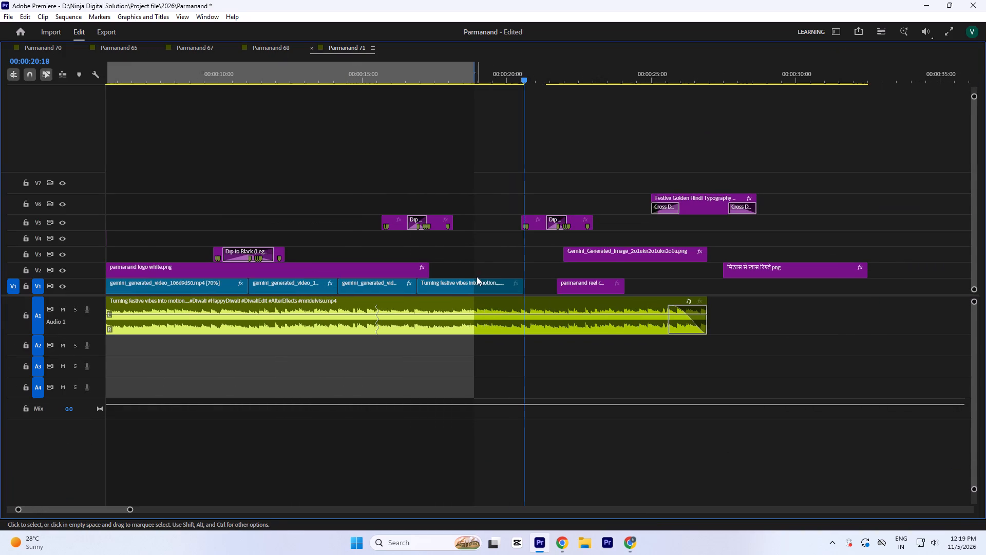
{"action": "left_click_drag", "start_coordinate": [622, 254], "coordinate": [837, 245]}
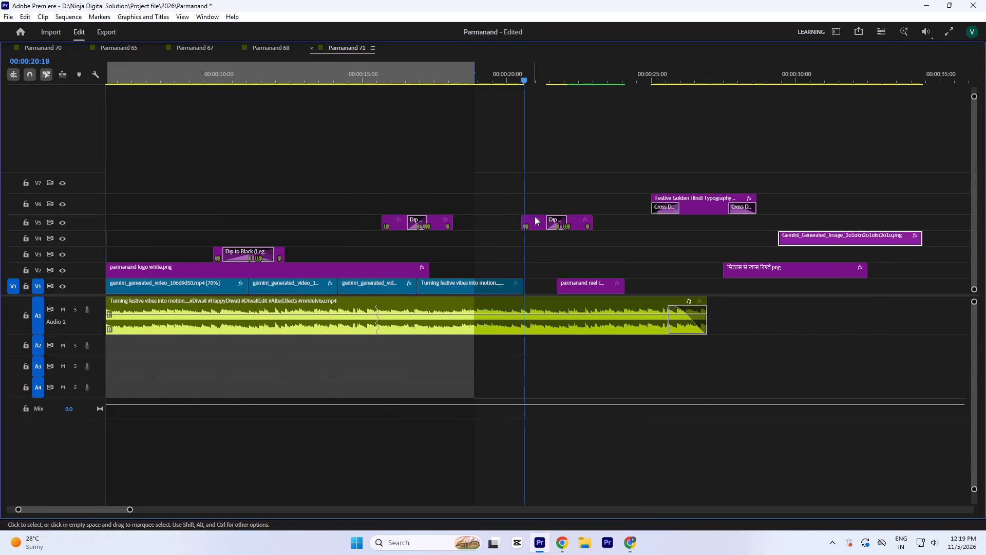
Move the parmanand reel cover clip and its V5 Dip to Black transition layers back so the cover starts at 00:00:20:18.
{"action": "left_click_drag", "start_coordinate": [555, 188], "coordinate": [605, 278]}
{"action": "key", "text": "equal"}
{"action": "key", "text": "equal"}
{"action": "left_click_drag", "start_coordinate": [629, 184], "coordinate": [701, 290]}
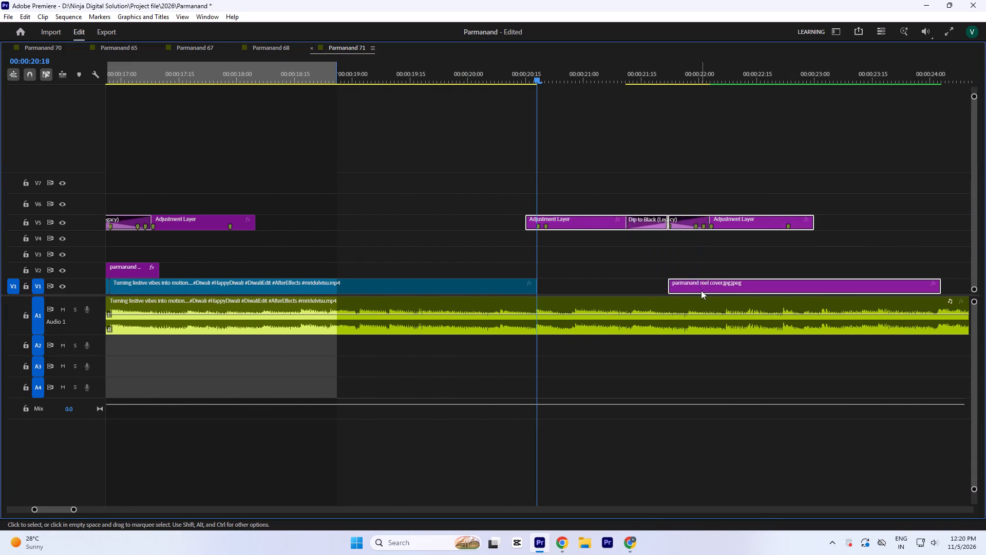
{"action": "left_click_drag", "start_coordinate": [701, 290], "coordinate": [576, 294]}
{"action": "key", "text": "equal"}
{"action": "key", "text": "equal"}
{"action": "key", "text": "minus"}
{"action": "key", "text": "minus"}
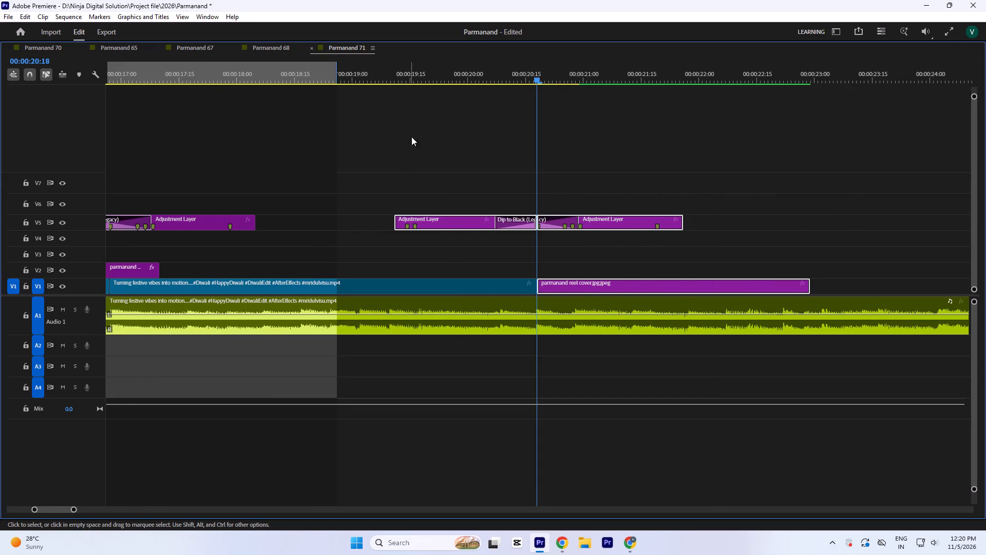
Play back the transition from the Happy Diwali clip to the reel cover until the cover ends.
{"action": "left_click", "coordinate": [422, 73]}
{"action": "type", "text": "`-"}
{"action": "key", "text": "space"}
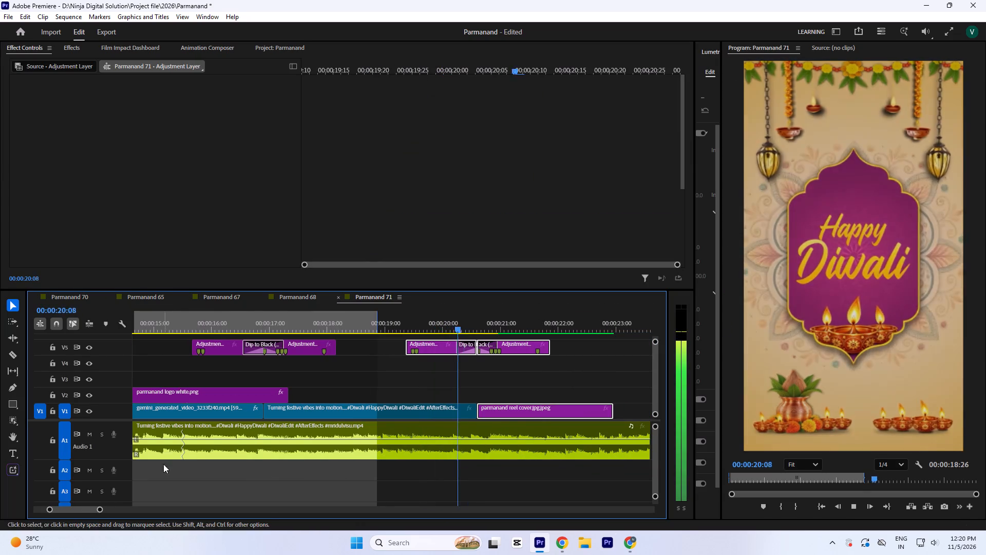
{"action": "key", "text": "minus"}
{"action": "key", "text": "equal"}
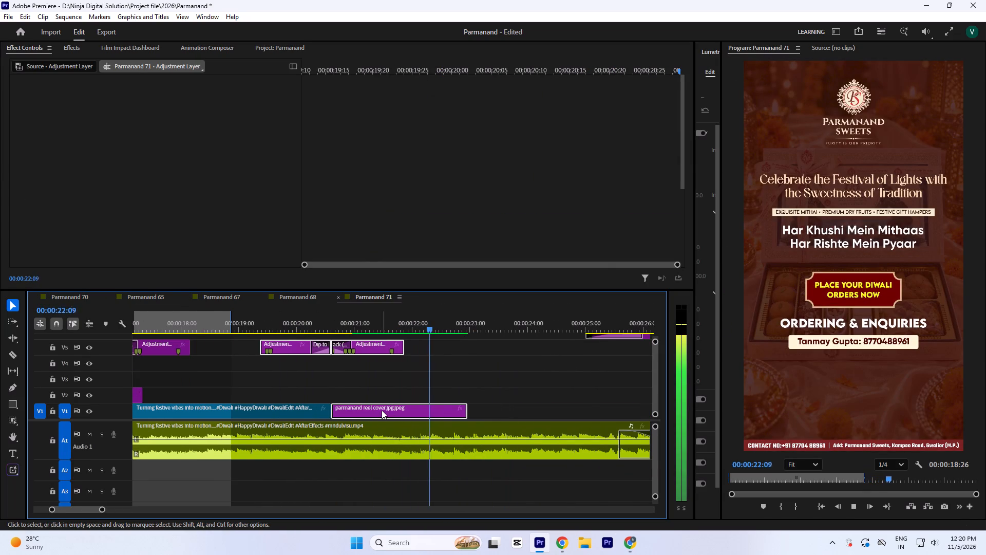
{"action": "key", "text": "space"}
{"action": "key", "text": "space"}
{"action": "key", "text": "space"}
Set the sequence's Out point at 00:00:22:28, on the last frame of the reel cover.
{"action": "key", "text": "equal"}
{"action": "key", "text": "equal"}
{"action": "key", "text": "equal"}
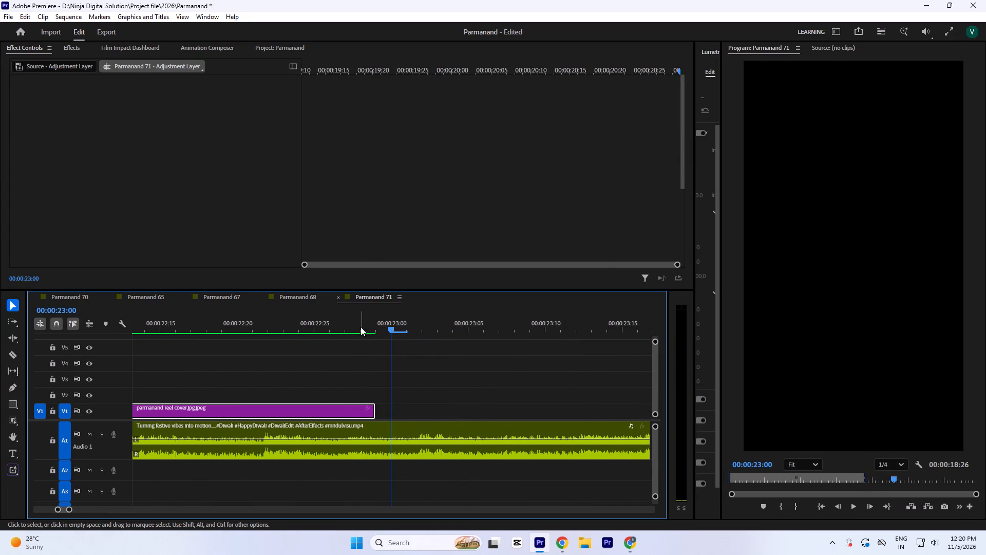
{"action": "left_click", "coordinate": [367, 318]}
{"action": "type", "text": "o`--"}
Trim the A1 music clip's end back to 00:00:22:29, flush with the end of the reel cover.
{"action": "key", "text": "minus"}
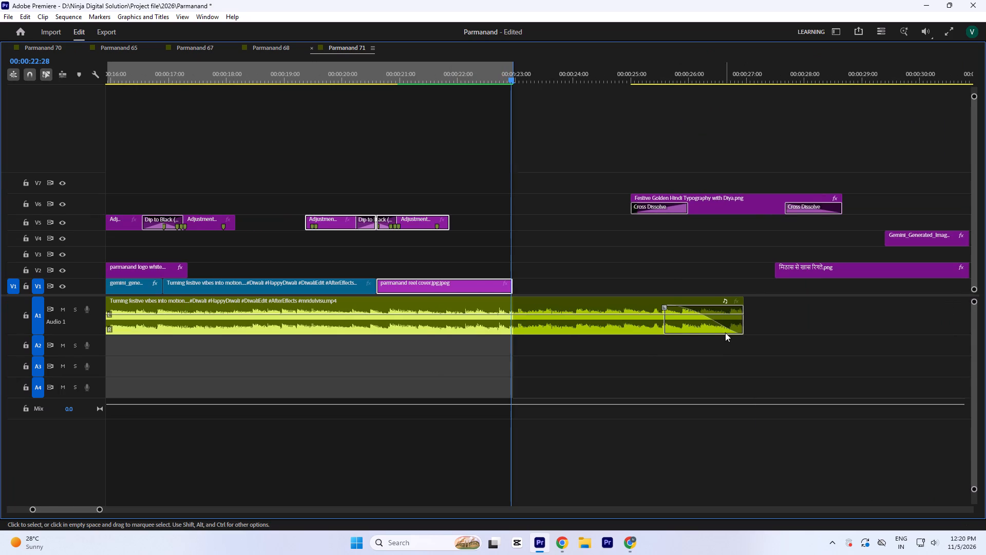
{"action": "left_click_drag", "start_coordinate": [746, 330], "coordinate": [508, 345]}
{"action": "key", "text": "equal"}
{"action": "key", "text": "equal"}
{"action": "key", "text": "equal"}
{"action": "key", "text": "equal"}
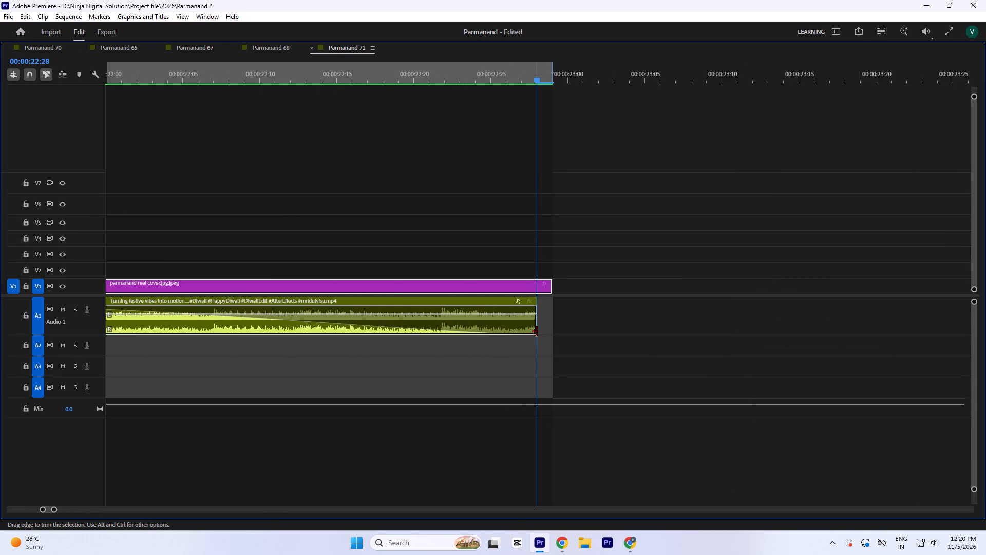
{"action": "left_click_drag", "start_coordinate": [537, 331], "coordinate": [553, 335]}
{"action": "key", "text": "minus"}
{"action": "key", "text": "minus"}
{"action": "key", "text": "minus"}
{"action": "key", "text": "minus"}
Delete the empty gap before the first clip so the whole reel starts at 00:00:00:00.
{"action": "key", "text": "Return"}
{"action": "key", "text": "grave"}
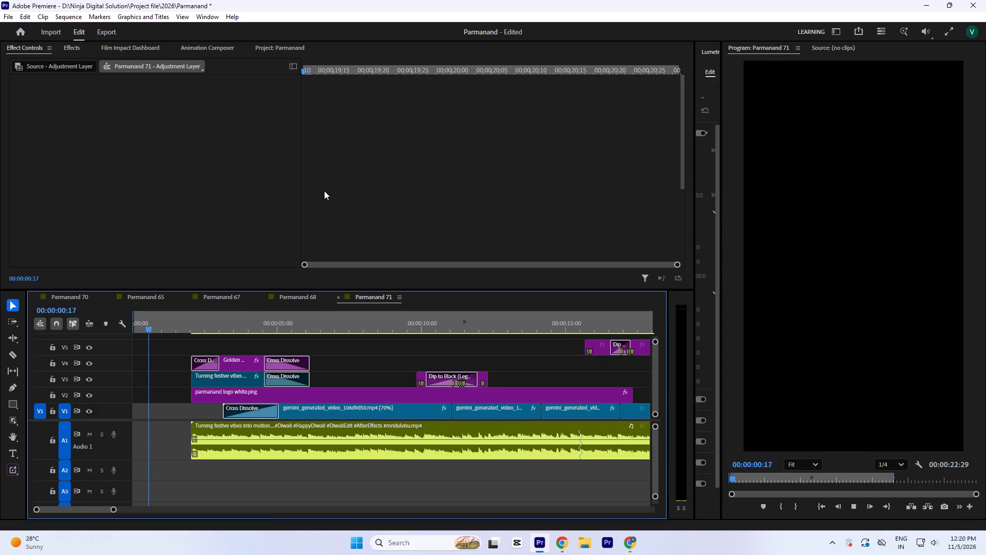
{"action": "left_click", "coordinate": [159, 405]}
{"action": "left_click", "coordinate": [158, 429]}
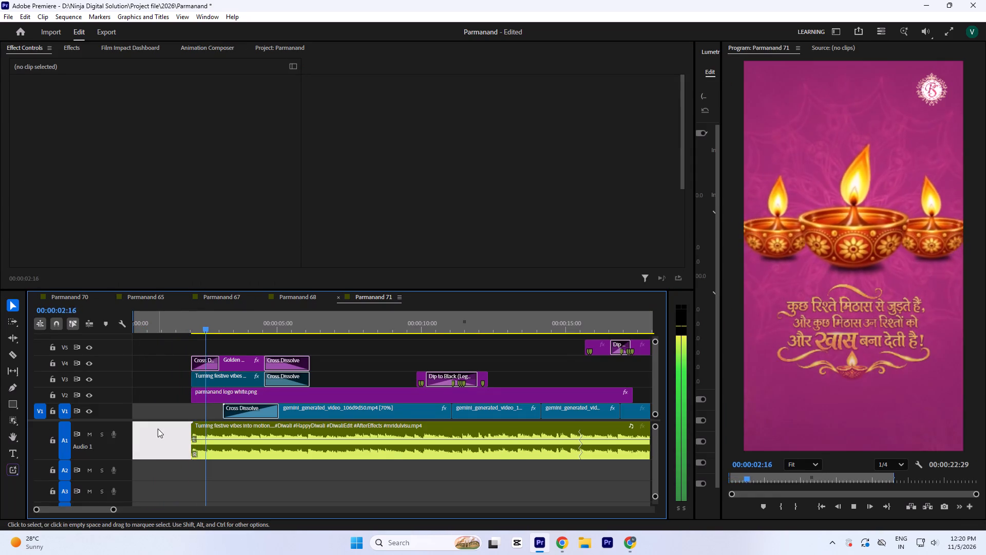
{"action": "key", "text": "Delete"}
{"action": "key", "text": "Return"}
{"action": "left_click_drag", "start_coordinate": [149, 325], "coordinate": [0, 359]}
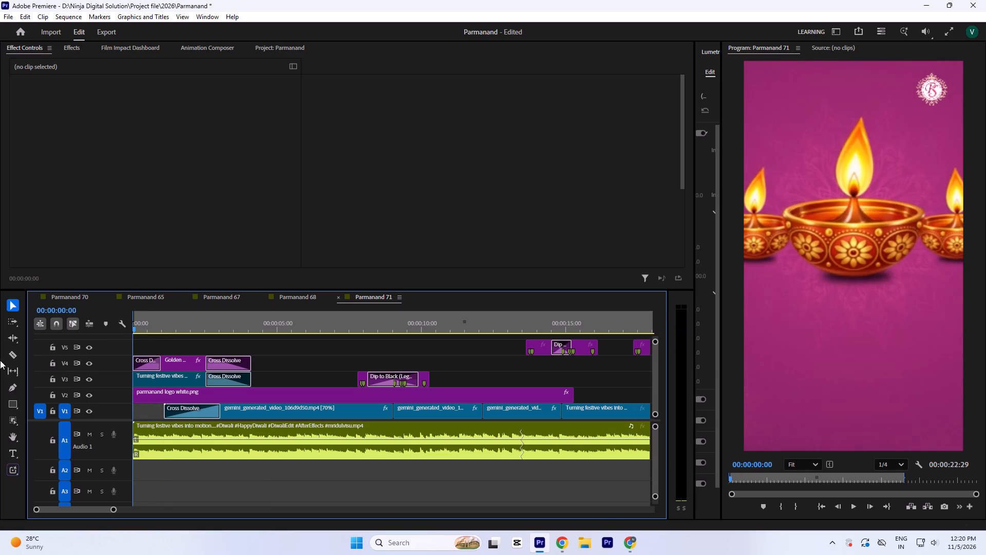
Move the two V5 groups of adjustment layers with their Dip to Black transitions down to track V3.
{"action": "key", "text": "space"}
{"action": "key", "text": "space"}
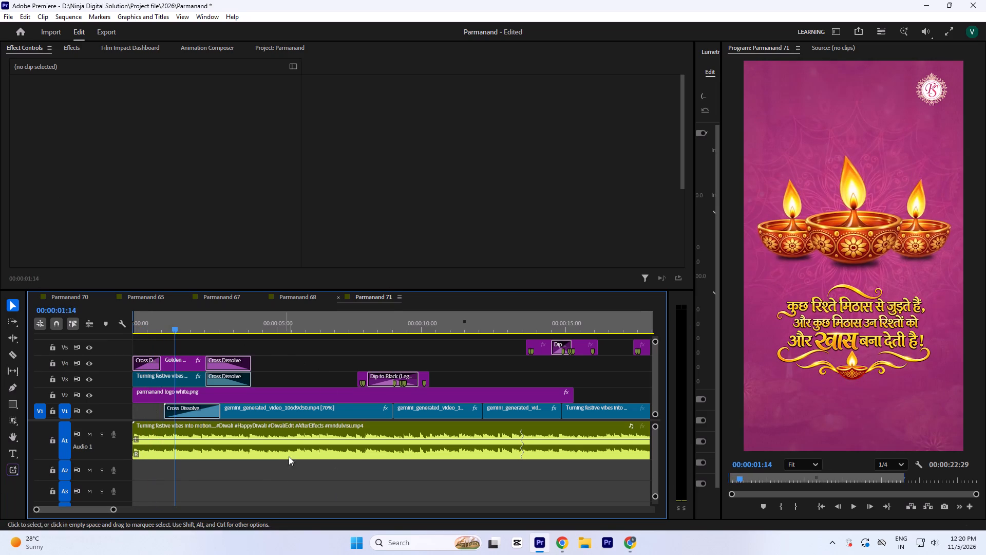
{"action": "key", "text": "space"}
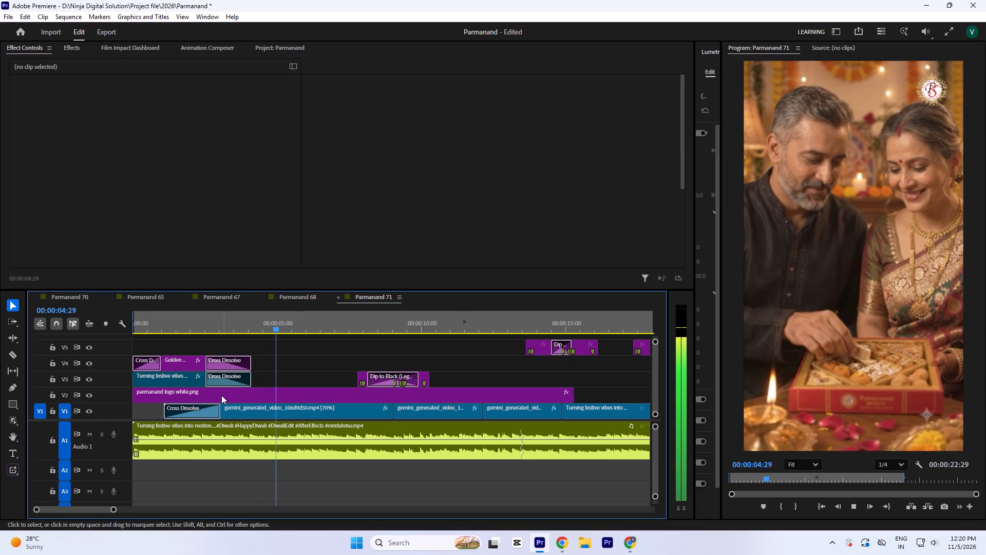
{"action": "key", "text": "minus"}
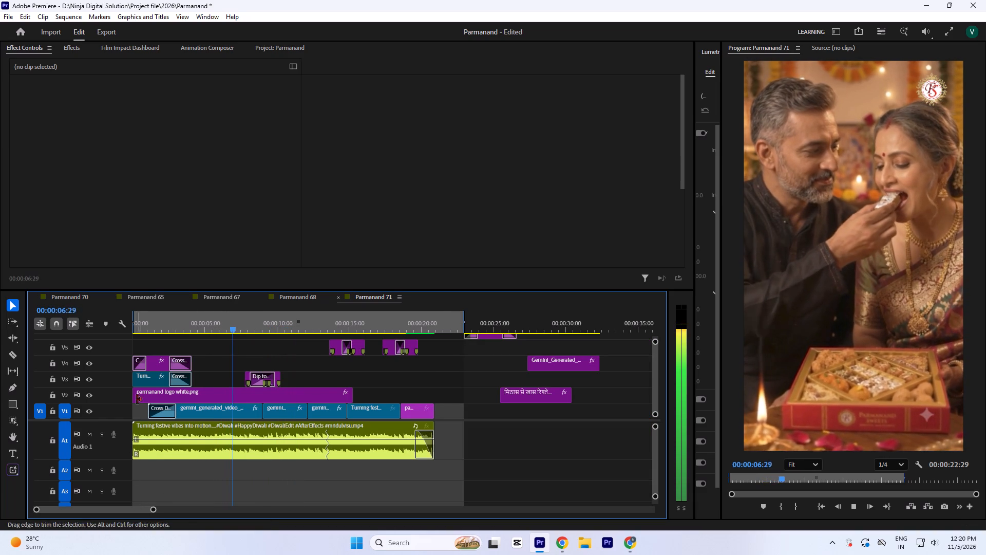
{"action": "left_click_drag", "start_coordinate": [429, 371], "coordinate": [304, 353]}
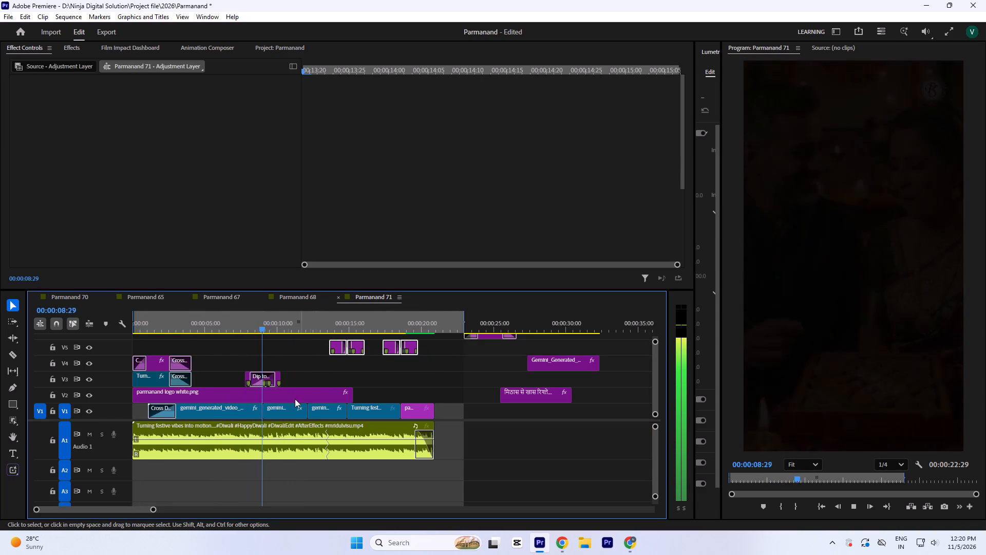
{"action": "key", "text": "equal"}
{"action": "left_click_drag", "start_coordinate": [505, 346], "coordinate": [505, 359]}
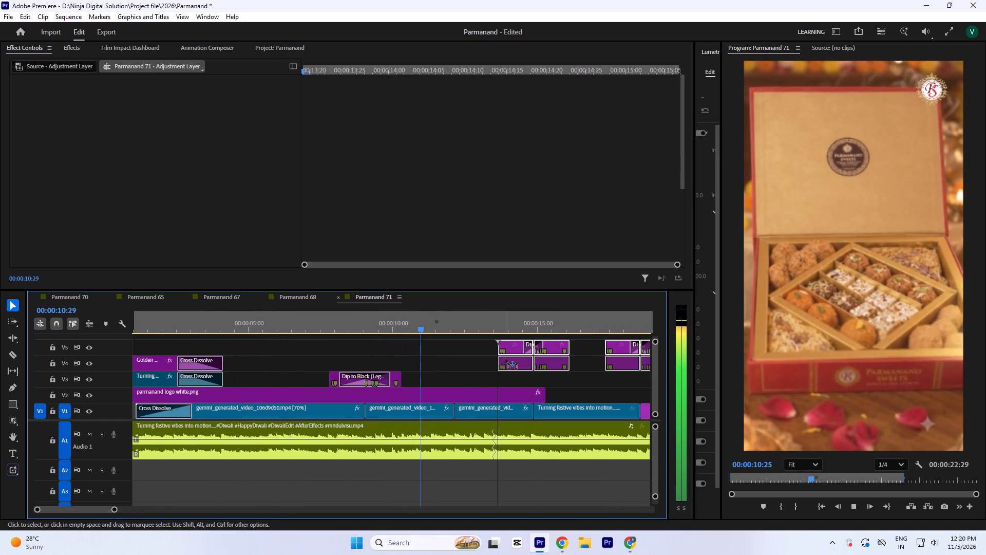
{"action": "left_click_drag", "start_coordinate": [505, 359], "coordinate": [506, 377]}
{"action": "key", "text": "space"}
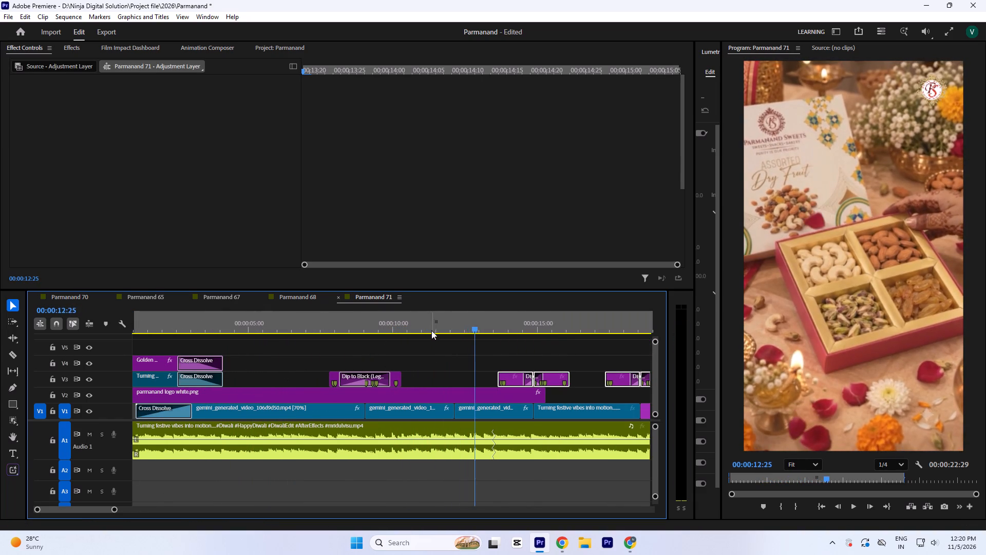
Play back the reel from the sweets box clip through the transitions to the reel cover.
{"action": "left_click", "coordinate": [421, 321]}
{"action": "key", "text": "space"}
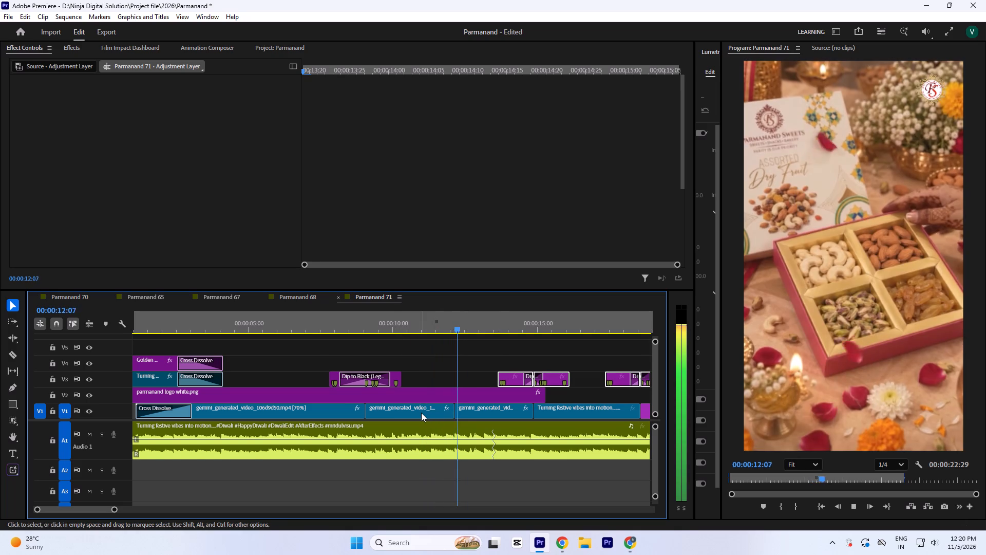
{"action": "key", "text": "minus"}
{"action": "key", "text": "equal"}
{"action": "key", "text": "equal"}
{"action": "key", "text": "equal"}
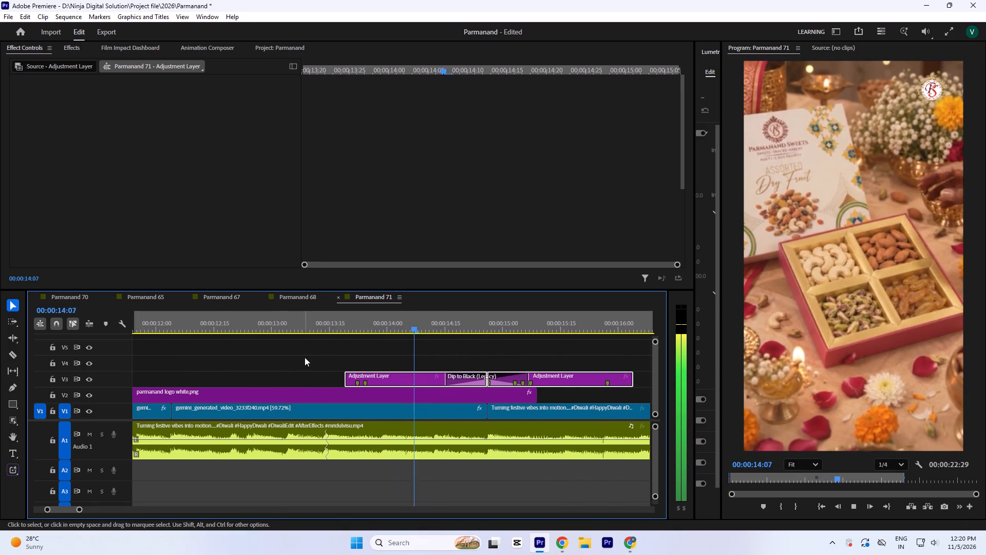
{"action": "key", "text": "minus"}
{"action": "key", "text": "minus"}
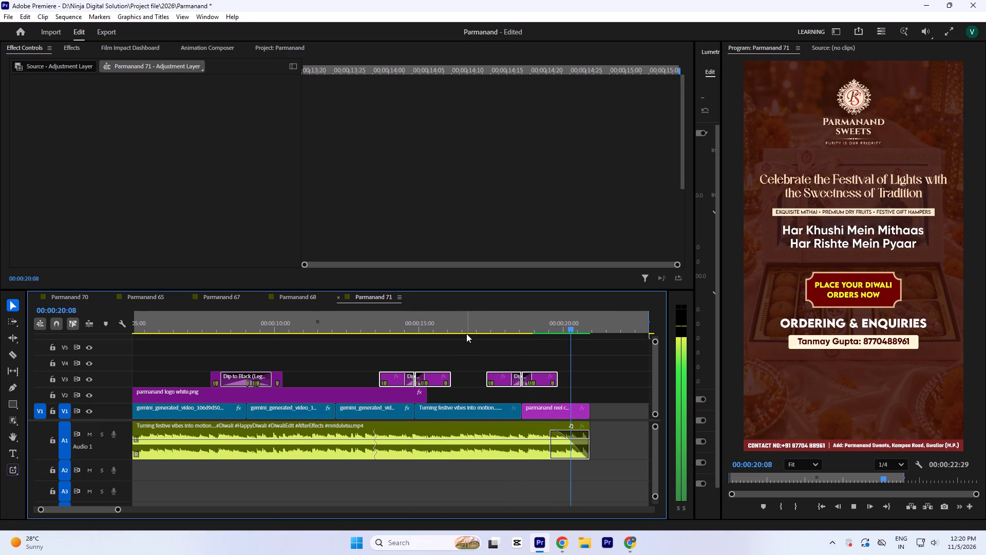
{"action": "key", "text": "space"}
Set the sequence's Out point at 00:00:20:27, on the last frame of the reel cover.
{"action": "key", "text": "equal"}
{"action": "key", "text": "equal"}
{"action": "key", "text": "equal"}
{"action": "key", "text": "equal"}
{"action": "key", "text": "equal"}
{"action": "left_click_drag", "start_coordinate": [410, 325], "coordinate": [415, 328]}
{"action": "key", "text": "o"}
Lengthen the fade-out at the end of the A1 music clip to about 2.5 seconds and play it back.
{"action": "key", "text": "minus"}
{"action": "key", "text": "minus"}
{"action": "key", "text": "minus"}
{"action": "left_click_drag", "start_coordinate": [313, 432], "coordinate": [299, 433]}
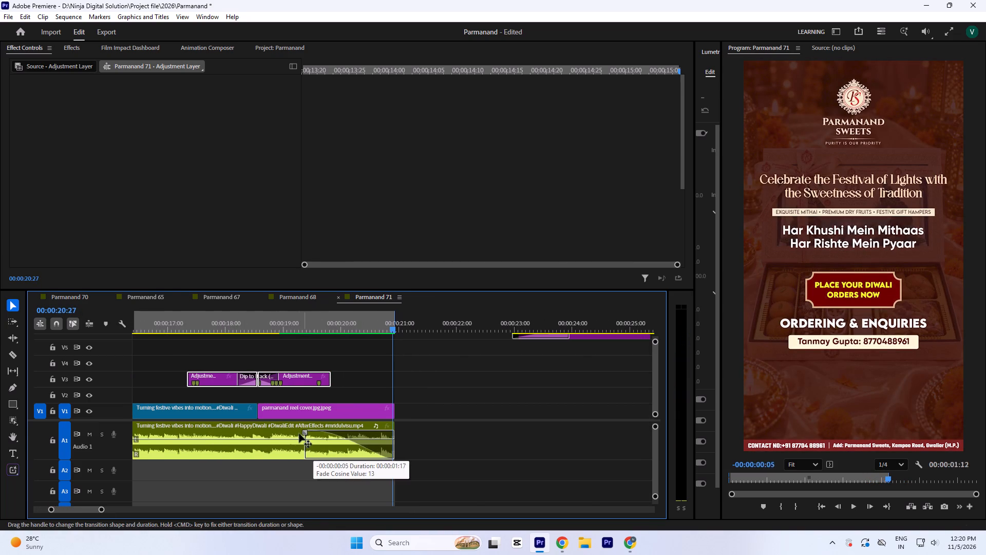
{"action": "left_click_drag", "start_coordinate": [299, 433], "coordinate": [244, 436]}
{"action": "left_click", "coordinate": [288, 326]}
{"action": "key", "text": "space"}
Save the project.
{"action": "key", "text": "ctrl+s"}
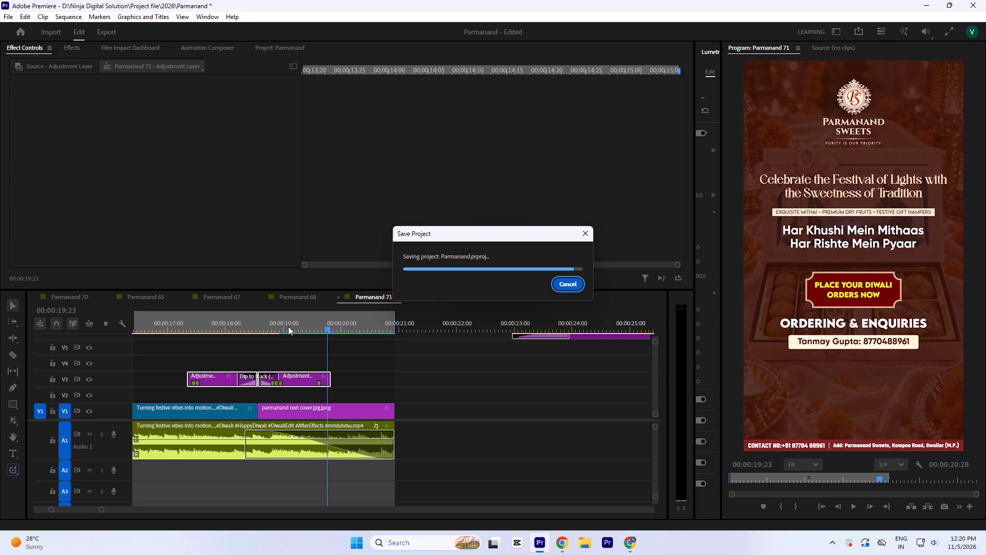
Render the sequence's In to Out range for preview.
{"action": "left_click", "coordinate": [357, 318]}
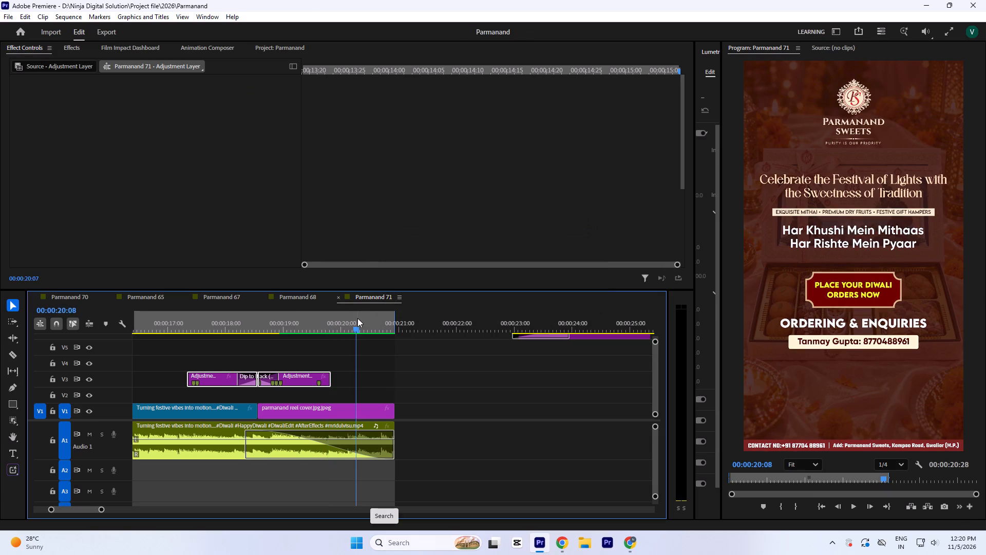
{"action": "key", "text": "Return"}
{"action": "key", "text": "minus"}
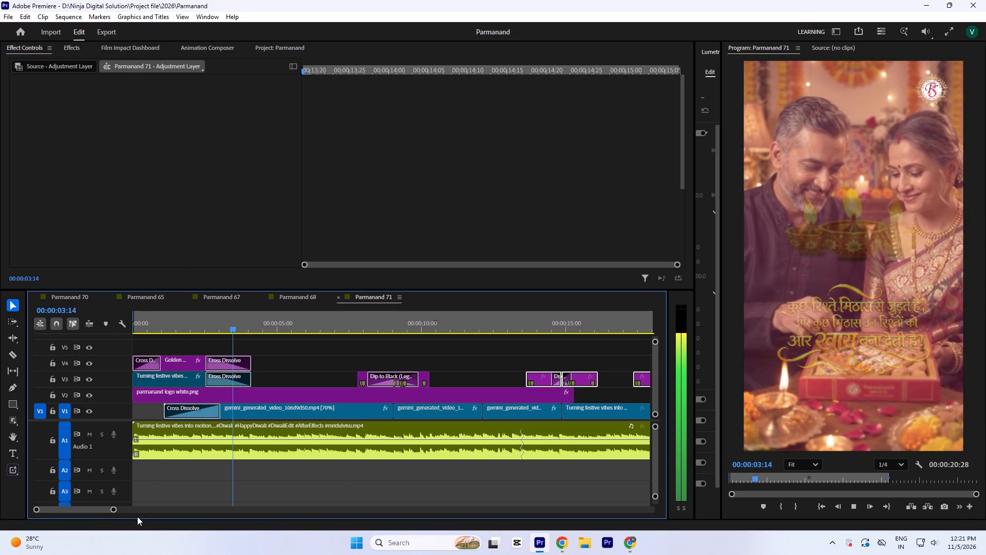
{"action": "key", "text": "minus"}
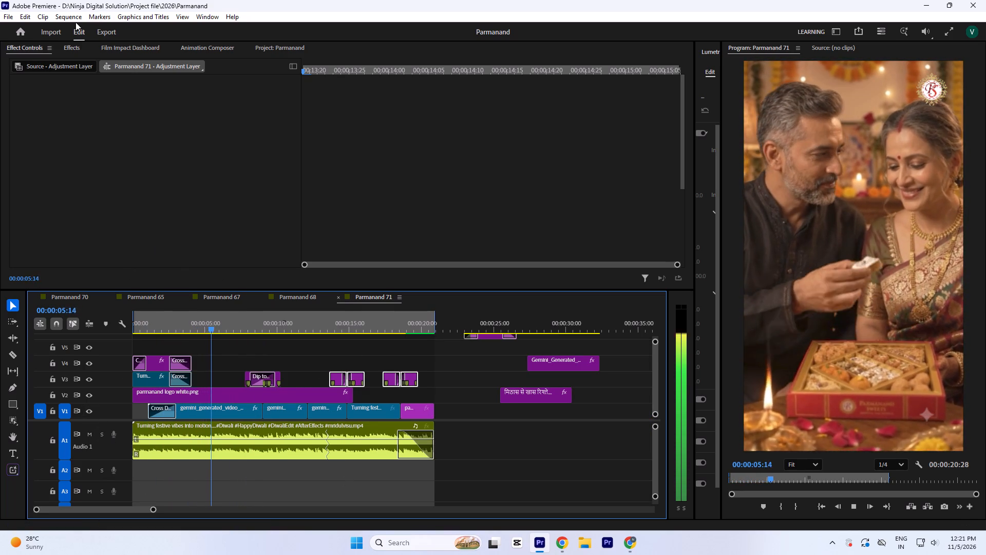
{"action": "left_click", "coordinate": [71, 19]}
{"action": "left_click", "coordinate": [111, 61]}
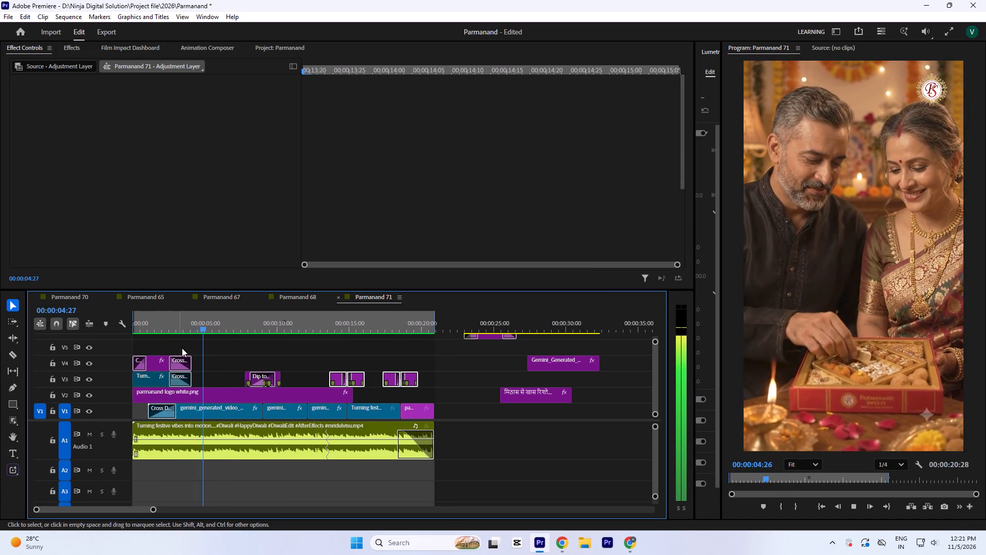
Duplicate the opening Golden Hindi Quote clip with its Cross Dissolves along V4, starting flush with the reel cover.
{"action": "left_click", "coordinate": [206, 320]}
{"action": "key", "text": "space"}
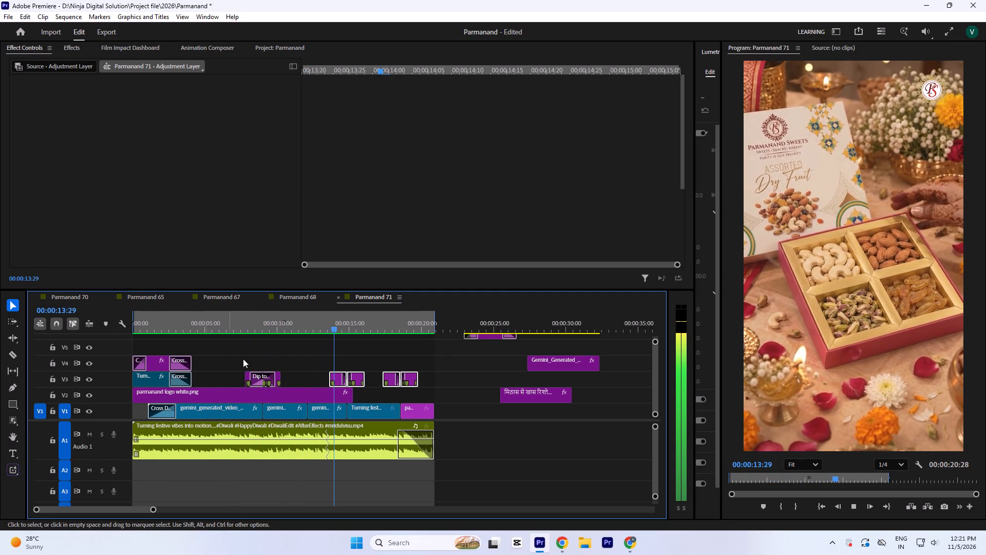
{"action": "key", "text": "space"}
{"action": "left_click_drag", "start_coordinate": [202, 321], "coordinate": [155, 382]}
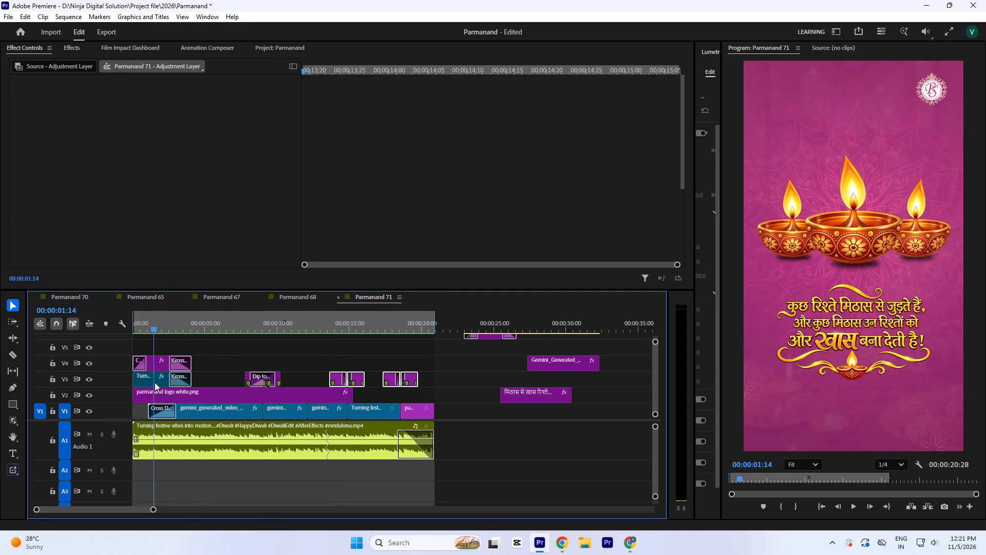
{"action": "left_click_drag", "start_coordinate": [153, 365], "coordinate": [420, 361], "text": "alt"}
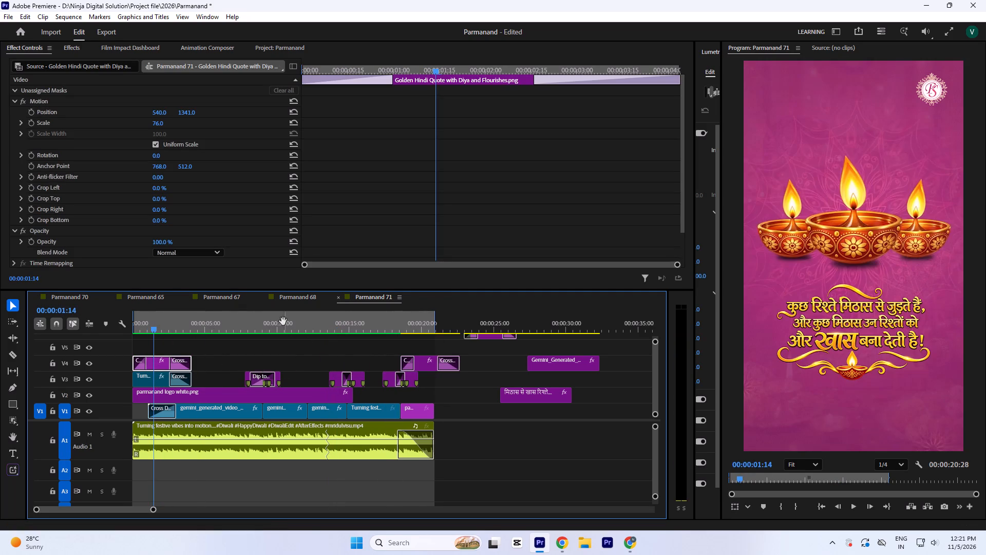
Move the first two groups of Dip to Black adjustment layers from V3 up to V4.
{"action": "left_click", "coordinate": [283, 321]}
{"action": "left_click", "coordinate": [252, 318]}
{"action": "key", "text": "space"}
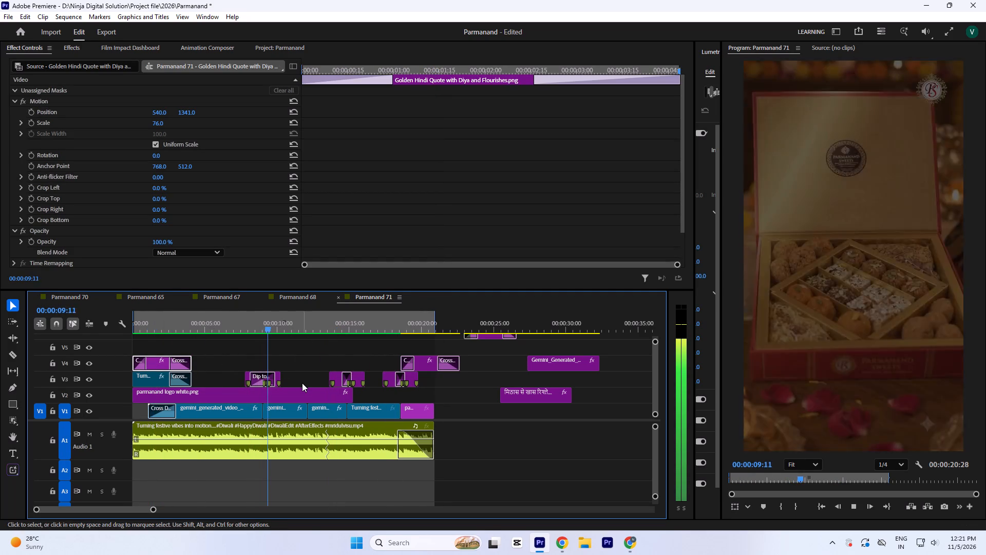
{"action": "key", "text": "space"}
{"action": "left_click_drag", "start_coordinate": [246, 363], "coordinate": [363, 380]}
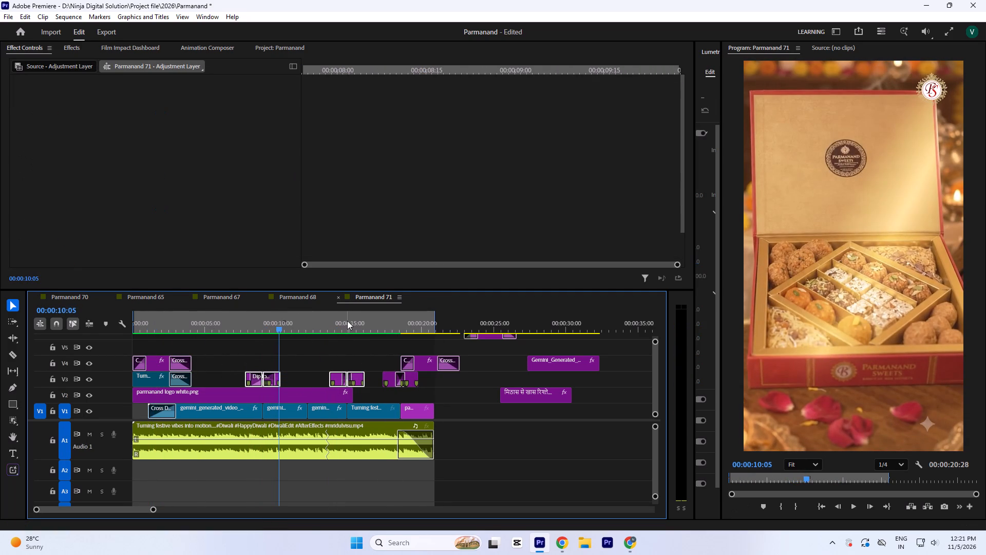
{"action": "left_click", "coordinate": [347, 320]}
{"action": "key", "text": "equal"}
{"action": "key", "text": "equal"}
{"action": "key", "text": "equal"}
{"action": "left_click_drag", "start_coordinate": [321, 380], "coordinate": [319, 364]}
Move the quote copy back to V3 over the product clips and delete the Cross Dissolves at both its ends.
{"action": "key", "text": "minus"}
{"action": "key", "text": "minus"}
{"action": "key", "text": "minus"}
{"action": "left_click_drag", "start_coordinate": [425, 362], "coordinate": [299, 376]}
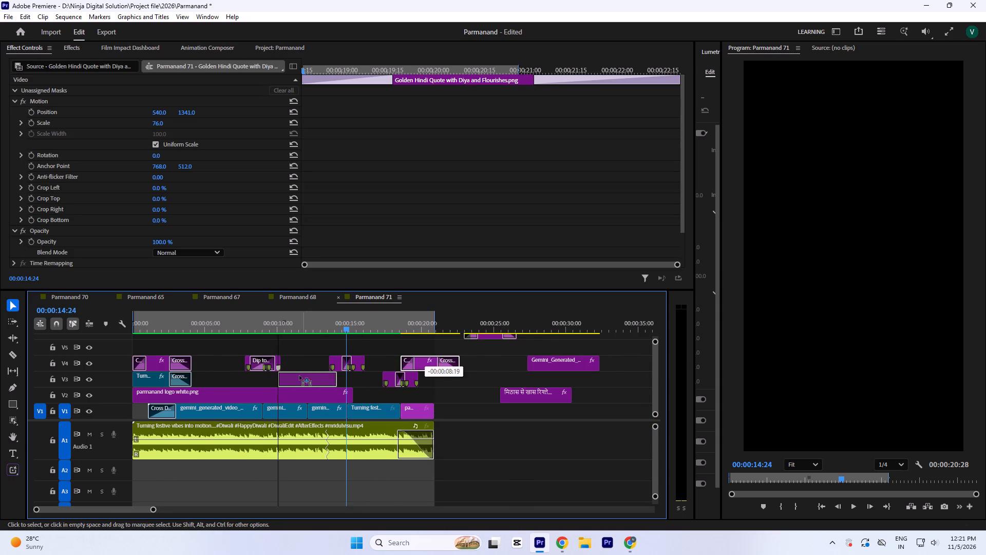
{"action": "left_click_drag", "start_coordinate": [299, 376], "coordinate": [296, 376]}
{"action": "left_click", "coordinate": [282, 377]}
{"action": "left_click", "coordinate": [280, 379]}
{"action": "key", "text": "Delete"}
{"action": "left_click", "coordinate": [319, 380]}
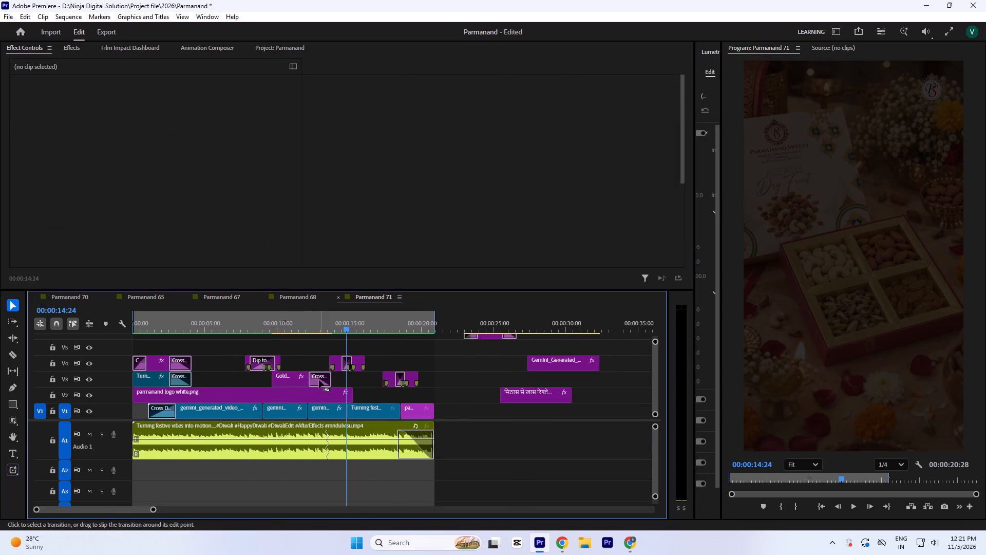
{"action": "key", "text": "Delete"}
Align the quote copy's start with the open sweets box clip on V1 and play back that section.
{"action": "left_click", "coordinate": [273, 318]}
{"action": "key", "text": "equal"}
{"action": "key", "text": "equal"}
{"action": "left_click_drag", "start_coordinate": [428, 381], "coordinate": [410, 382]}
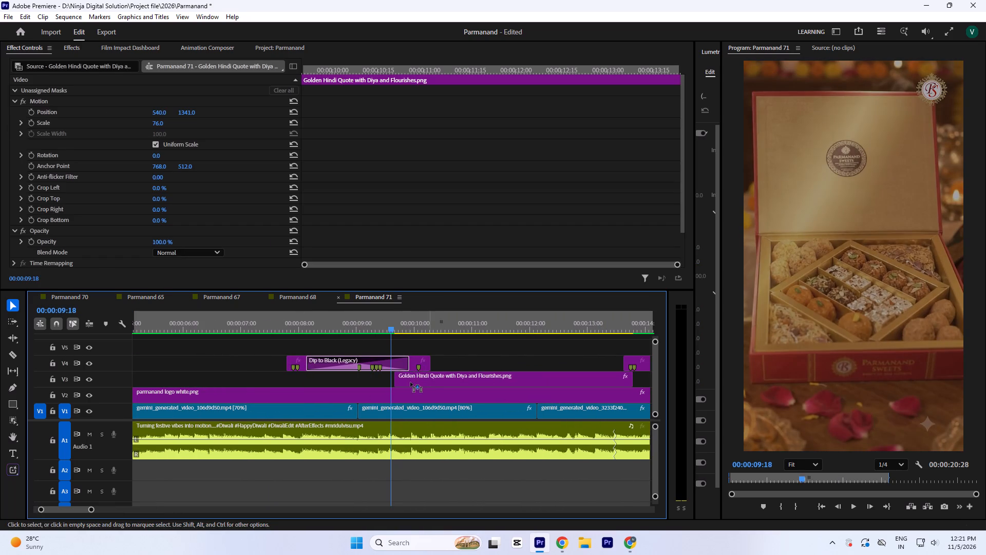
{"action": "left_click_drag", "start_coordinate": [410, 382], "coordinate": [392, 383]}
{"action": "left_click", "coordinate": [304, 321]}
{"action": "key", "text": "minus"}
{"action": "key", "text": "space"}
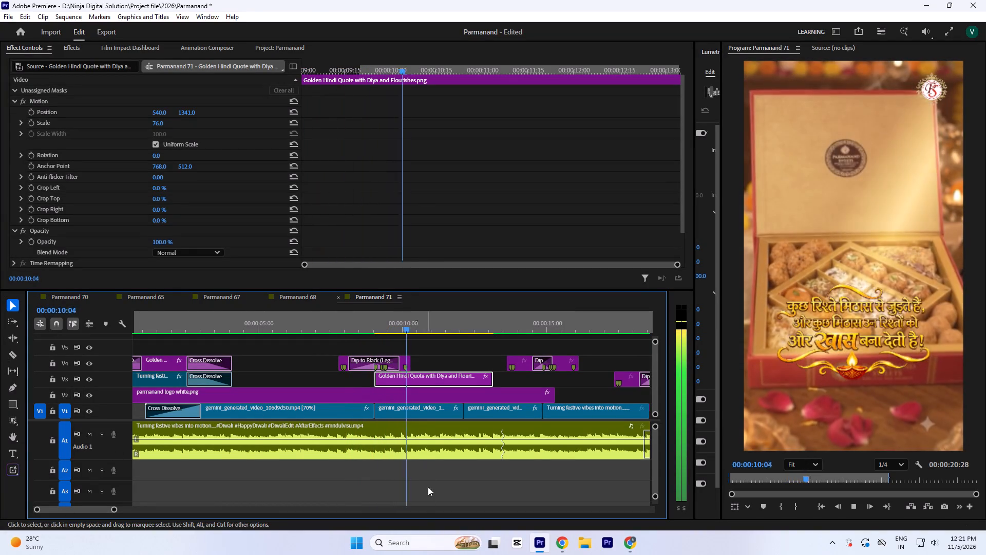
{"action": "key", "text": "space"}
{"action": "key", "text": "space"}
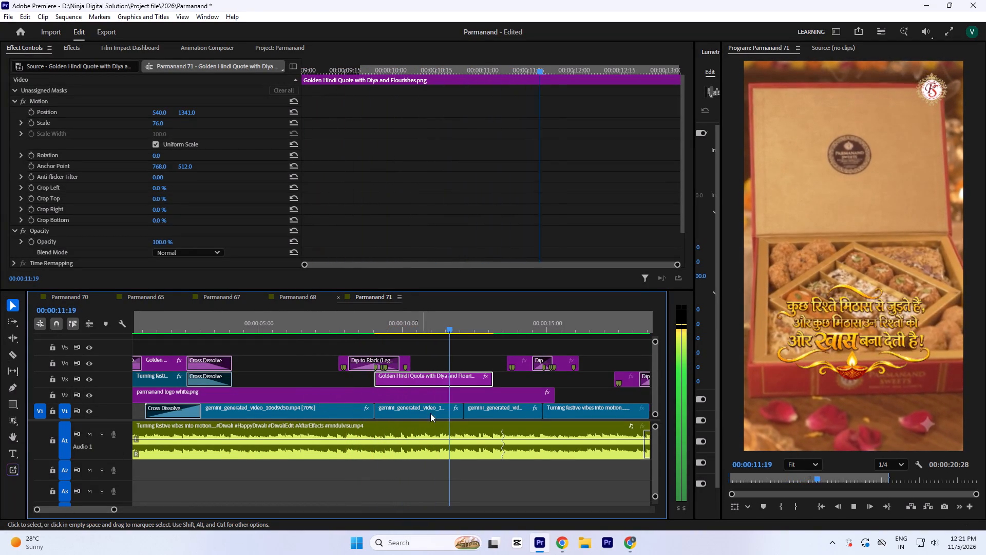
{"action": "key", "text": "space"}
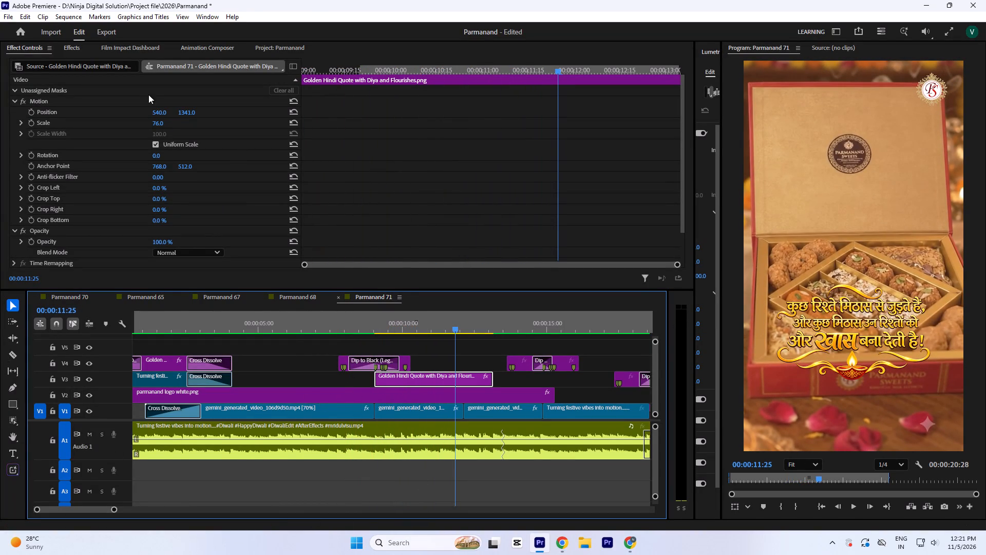
Set the quote copy's vertical position to 658 and its scale to 58.
{"action": "left_click_drag", "start_coordinate": [187, 113], "coordinate": [179, 407]}
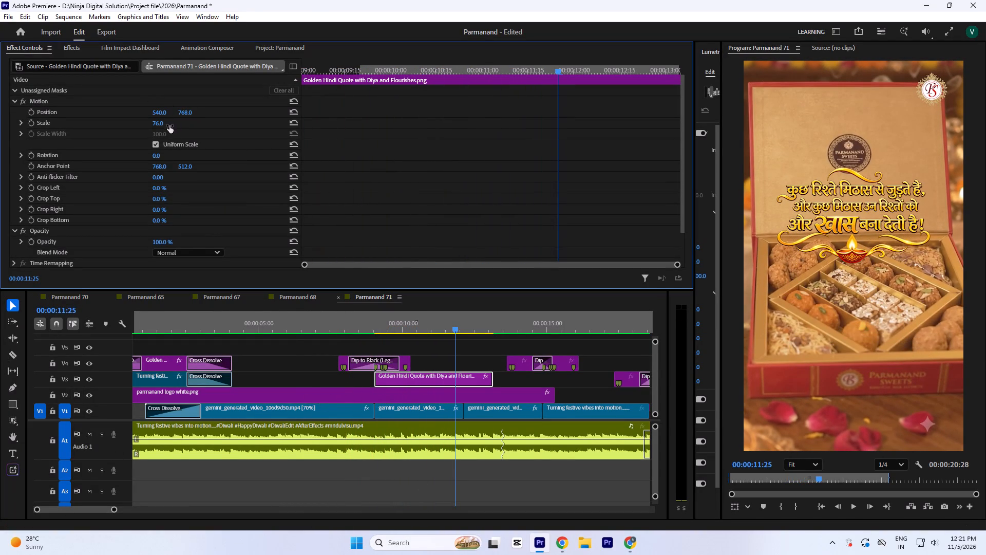
{"action": "left_click_drag", "start_coordinate": [163, 124], "coordinate": [162, 134]}
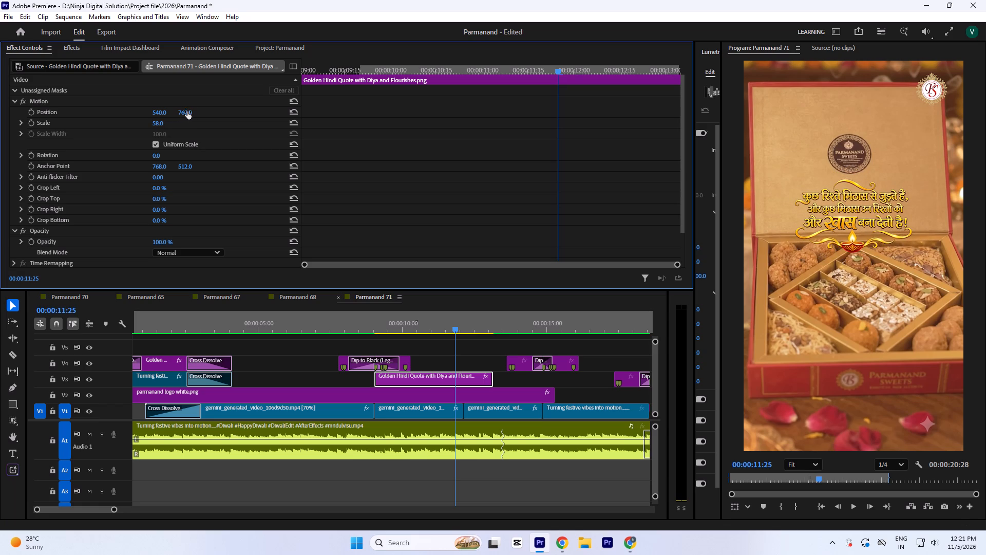
{"action": "left_click_drag", "start_coordinate": [187, 112], "coordinate": [186, 168]}
Move the quote copy along V3 to start flush with the dry fruit box clip and check its placement.
{"action": "left_click", "coordinate": [467, 319]}
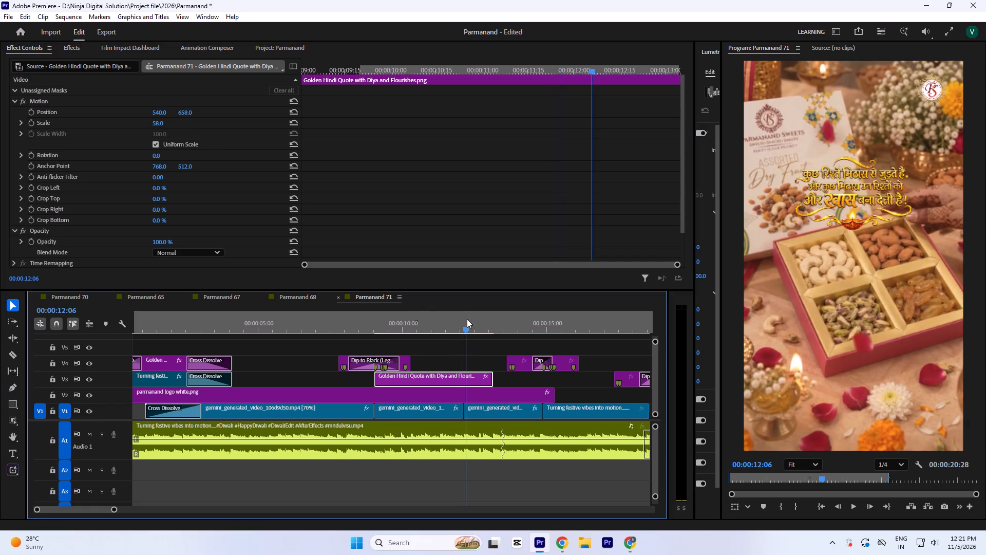
{"action": "left_click_drag", "start_coordinate": [431, 382], "coordinate": [523, 382]}
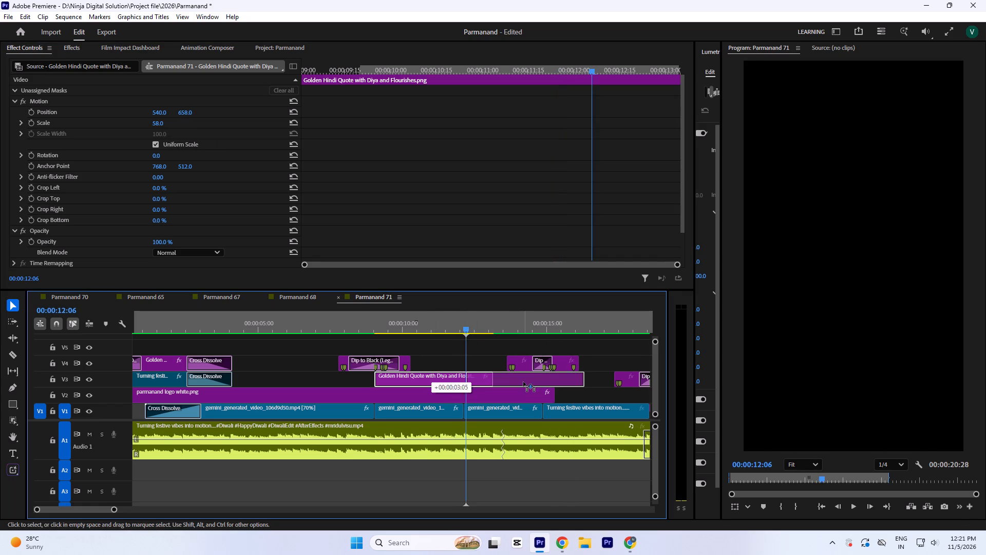
{"action": "left_click_drag", "start_coordinate": [523, 382], "coordinate": [523, 382]}
{"action": "key", "text": "equal"}
{"action": "left_click_drag", "start_coordinate": [469, 376], "coordinate": [463, 376]}
{"action": "key", "text": "minus"}
{"action": "left_click_drag", "start_coordinate": [319, 317], "coordinate": [334, 325]}
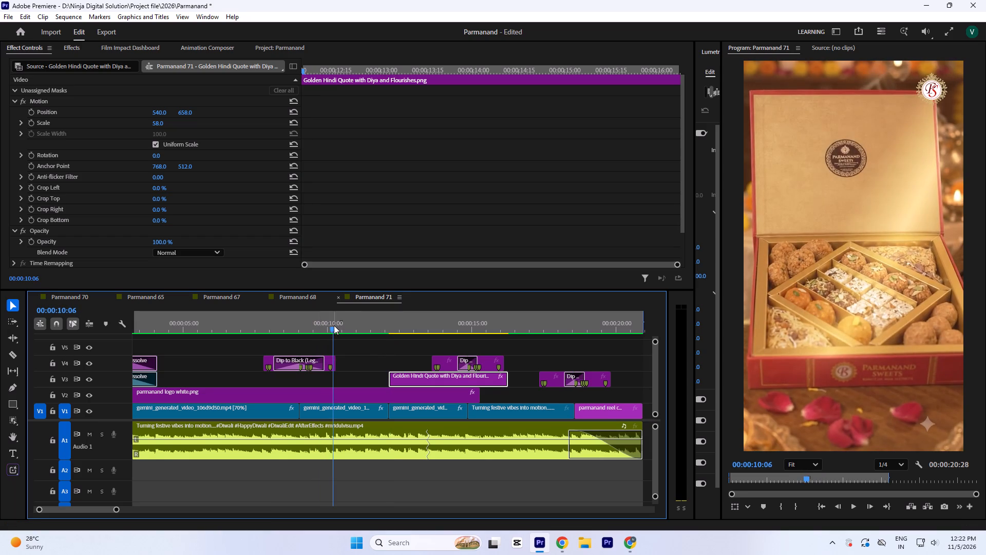
{"action": "left_click", "coordinate": [411, 325]}
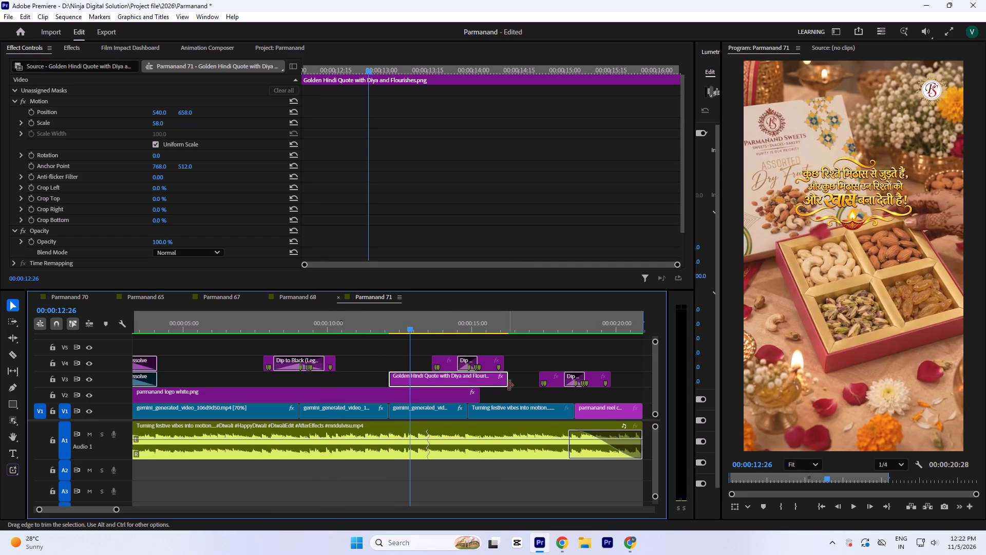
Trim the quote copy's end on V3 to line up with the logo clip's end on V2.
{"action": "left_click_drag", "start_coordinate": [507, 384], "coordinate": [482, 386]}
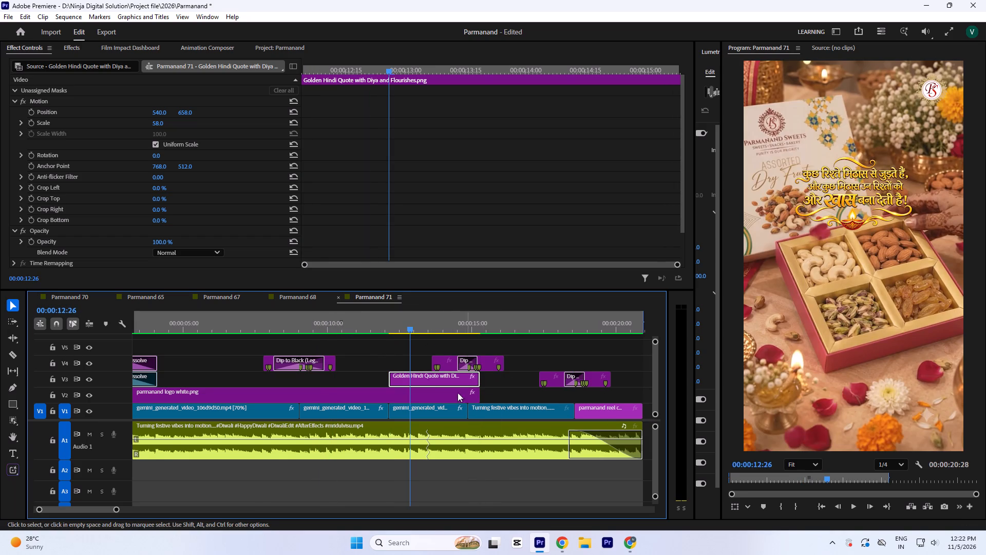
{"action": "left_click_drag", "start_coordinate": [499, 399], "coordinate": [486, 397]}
Move the two adjustment layers and their Dip to Black at the end cover cut from V3 up to V4.
{"action": "left_click", "coordinate": [565, 322]}
{"action": "key", "text": "equal"}
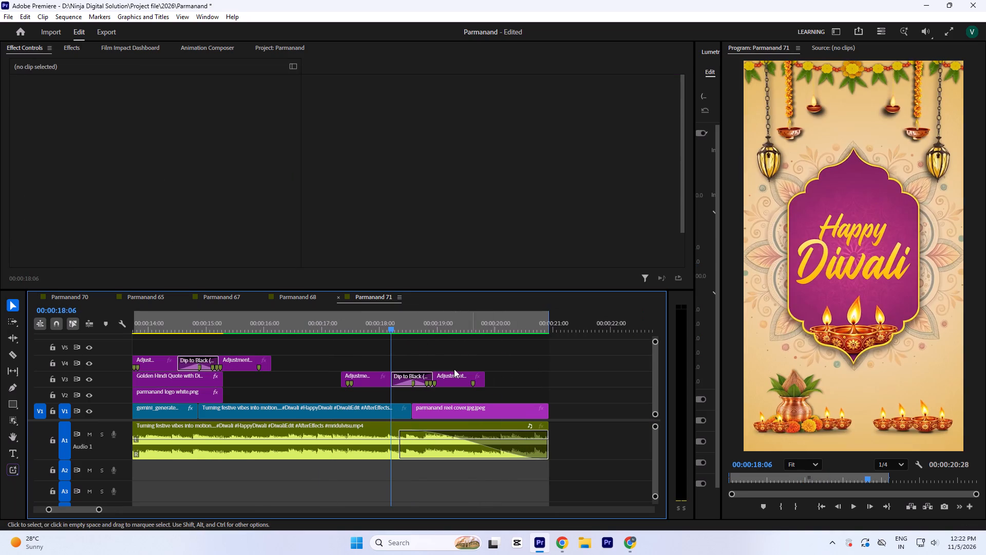
{"action": "left_click_drag", "start_coordinate": [376, 350], "coordinate": [463, 381]}
{"action": "key", "text": "equal"}
{"action": "left_click_drag", "start_coordinate": [370, 378], "coordinate": [371, 365]}
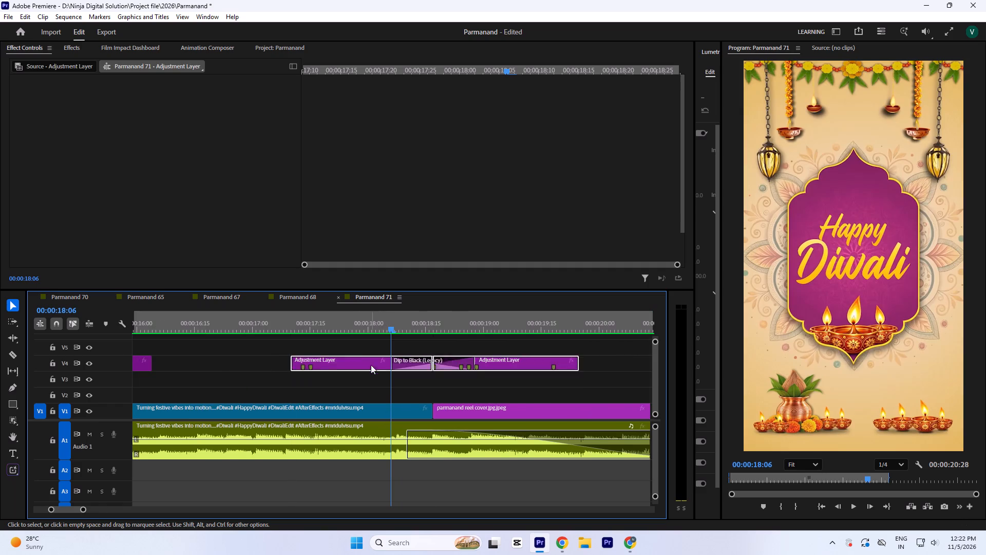
Extend the white Parmanand logo clip on V2 so it ends where the reel cover image starts.
{"action": "key", "text": "minus"}
{"action": "left_click_drag", "start_coordinate": [269, 392], "coordinate": [262, 392]}
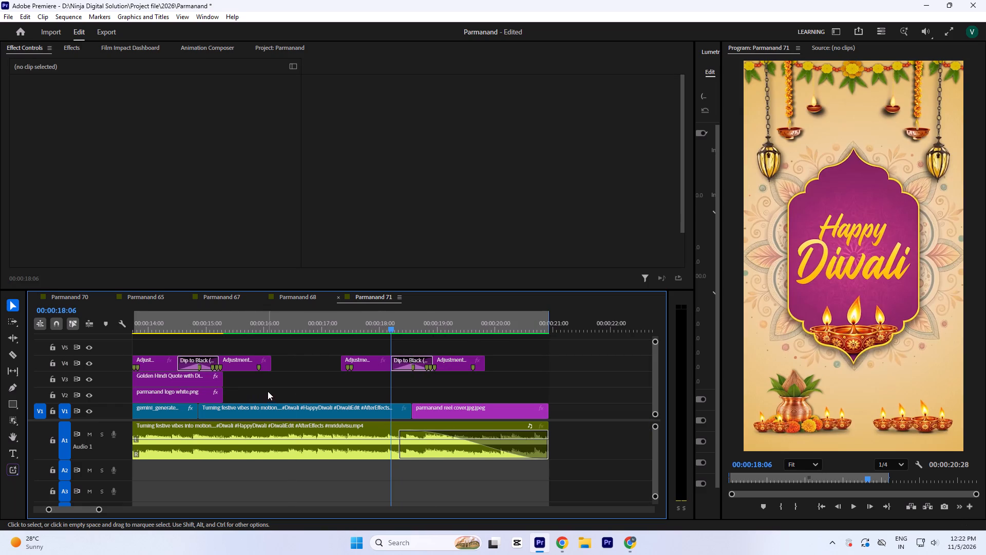
{"action": "left_click_drag", "start_coordinate": [238, 396], "coordinate": [210, 387]}
{"action": "left_click", "coordinate": [210, 387]}
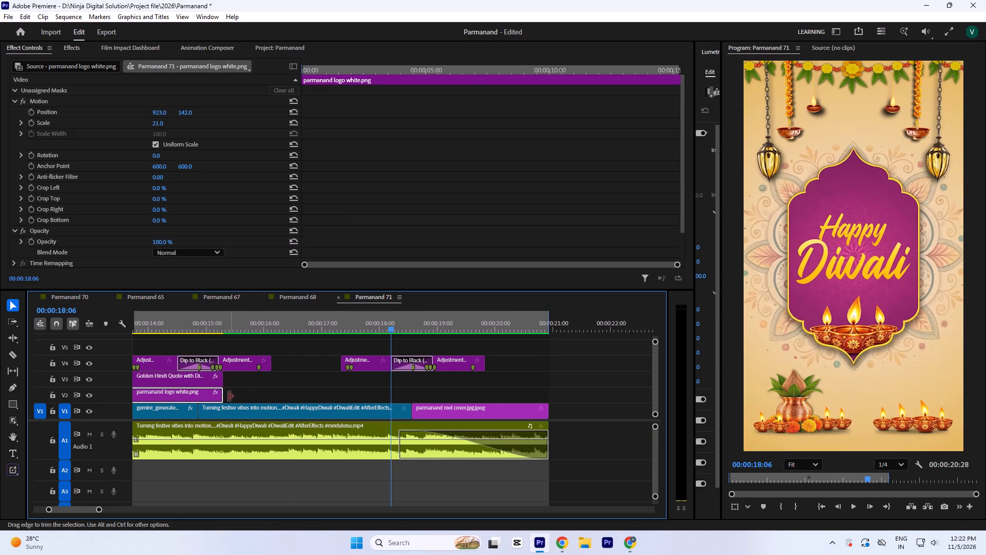
{"action": "left_click_drag", "start_coordinate": [229, 396], "coordinate": [284, 397]}
{"action": "left_click", "coordinate": [258, 321]}
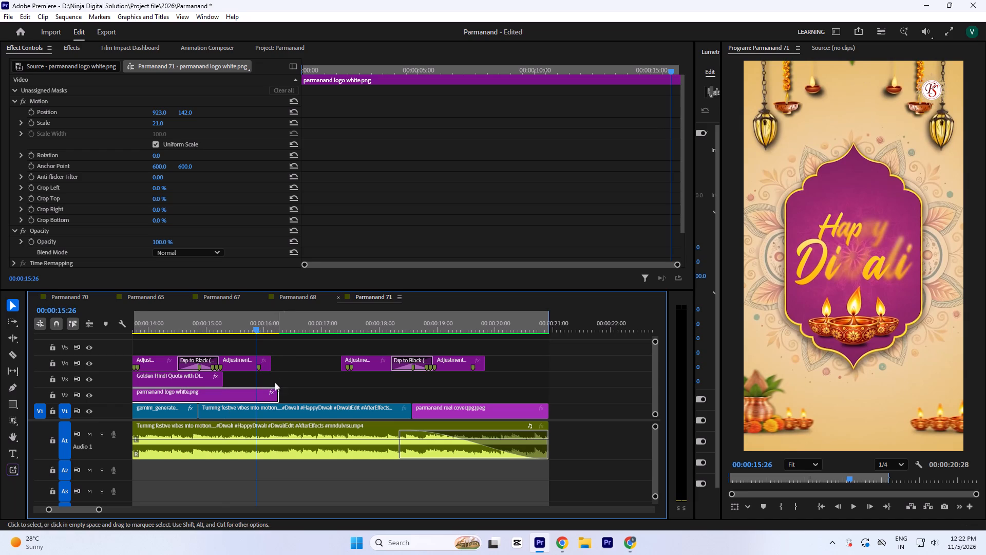
{"action": "left_click_drag", "start_coordinate": [281, 392], "coordinate": [416, 401]}
Trim the quote copy's end on V3 flush with the dry fruit box clip's end and play back that section.
{"action": "key", "text": "minus"}
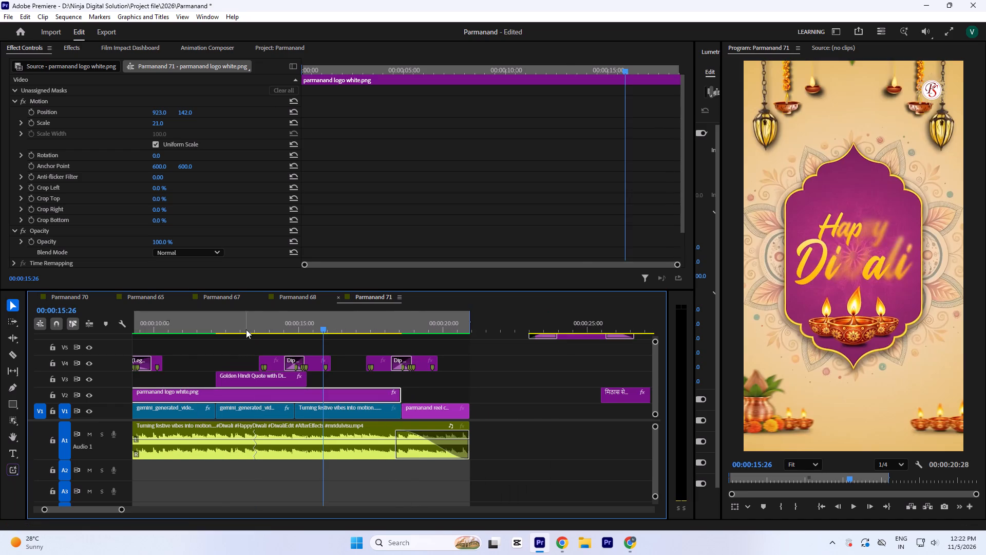
{"action": "left_click", "coordinate": [262, 318]}
{"action": "key", "text": "equal"}
{"action": "left_click_drag", "start_coordinate": [484, 382], "coordinate": [457, 384]}
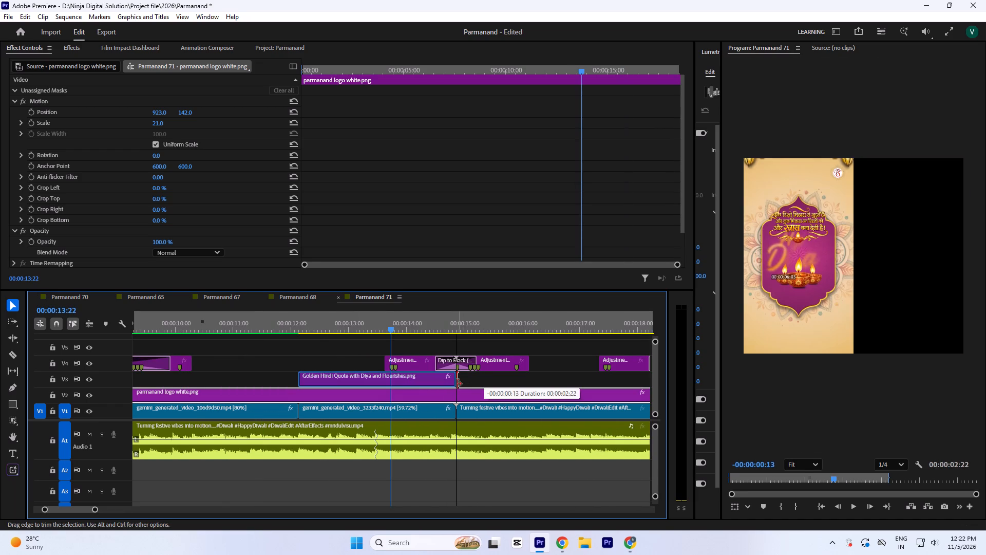
{"action": "left_click_drag", "start_coordinate": [457, 384], "coordinate": [458, 384]}
{"action": "left_click", "coordinate": [300, 321]}
{"action": "key", "text": "space"}
{"action": "key", "text": "space"}
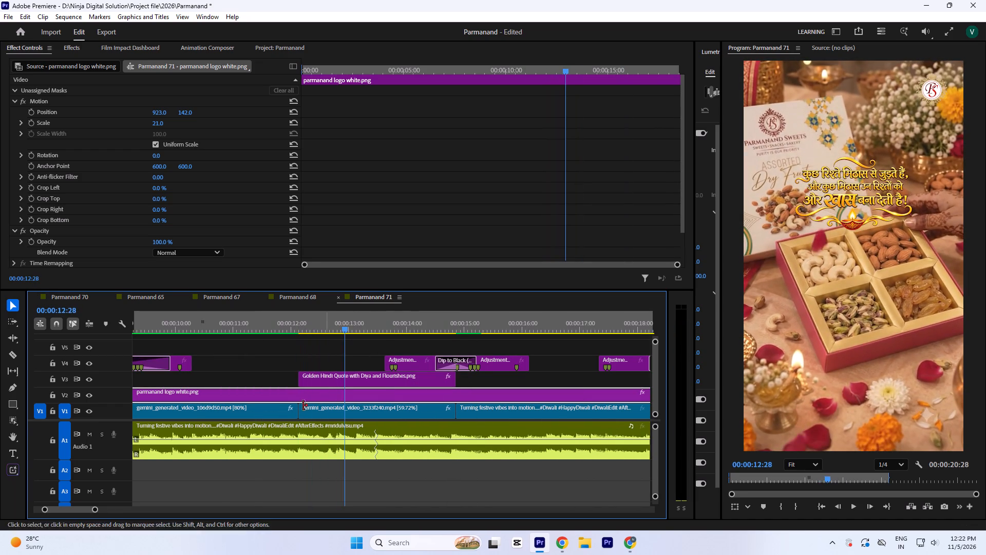
Set the quote copy's vertical position to 1549 and its scale to 81.
{"action": "left_click", "coordinate": [351, 371]}
{"action": "left_click", "coordinate": [380, 380]}
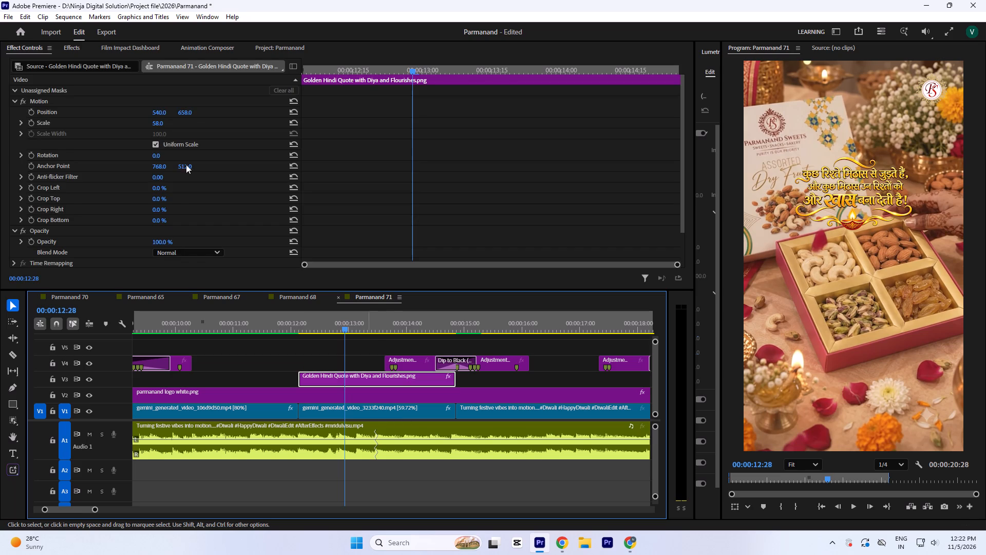
{"action": "left_click_drag", "start_coordinate": [191, 110], "coordinate": [188, 36]}
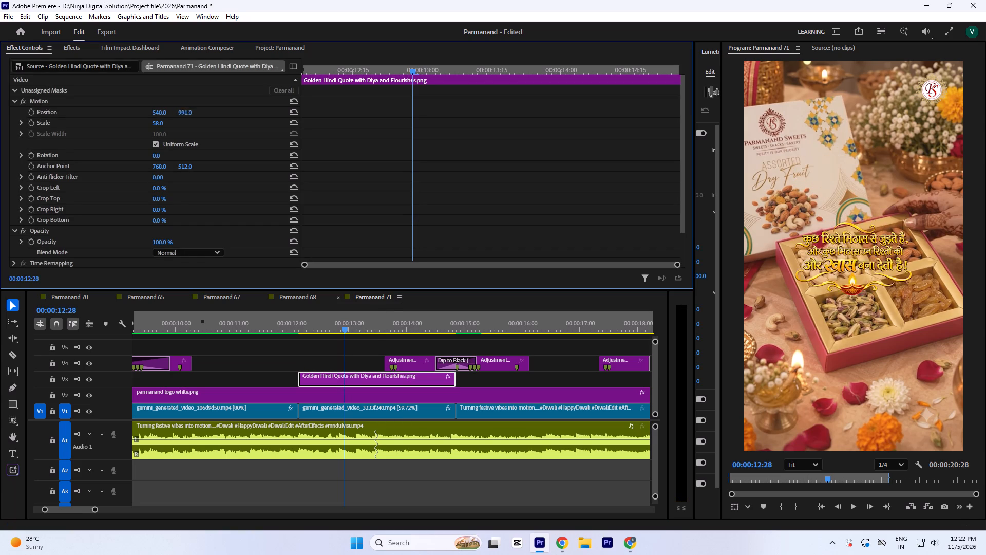
{"action": "left_click_drag", "start_coordinate": [188, 36], "coordinate": [195, 92]}
{"action": "left_click_drag", "start_coordinate": [158, 121], "coordinate": [158, 109]}
Move the quote copy along V3 out of the reel to about 00:00:24:00 and play back the dry fruit box section.
{"action": "left_click_drag", "start_coordinate": [356, 376], "coordinate": [529, 375]}
{"action": "key", "text": "minus"}
{"action": "key", "text": "minus"}
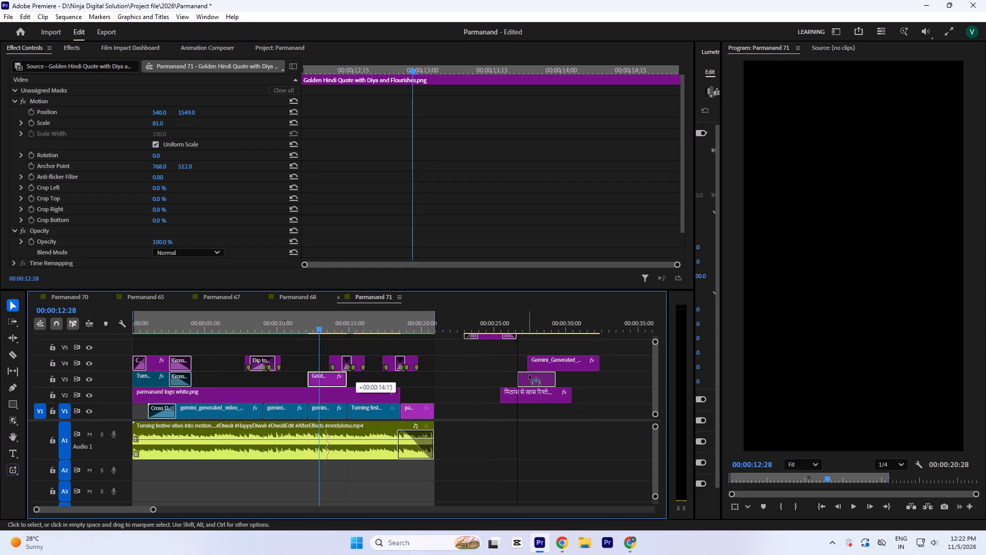
{"action": "left_click_drag", "start_coordinate": [529, 375], "coordinate": [494, 378]}
{"action": "key", "text": "equal"}
{"action": "key", "text": "space"}
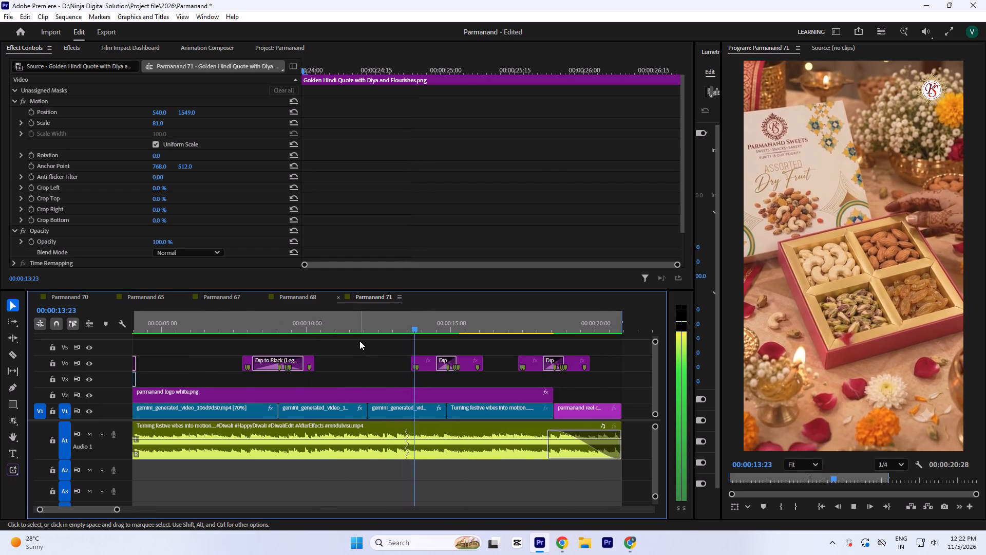
{"action": "key", "text": "space"}
Save the project and play the reel back from its start.
{"action": "key", "text": "ctrl+s"}
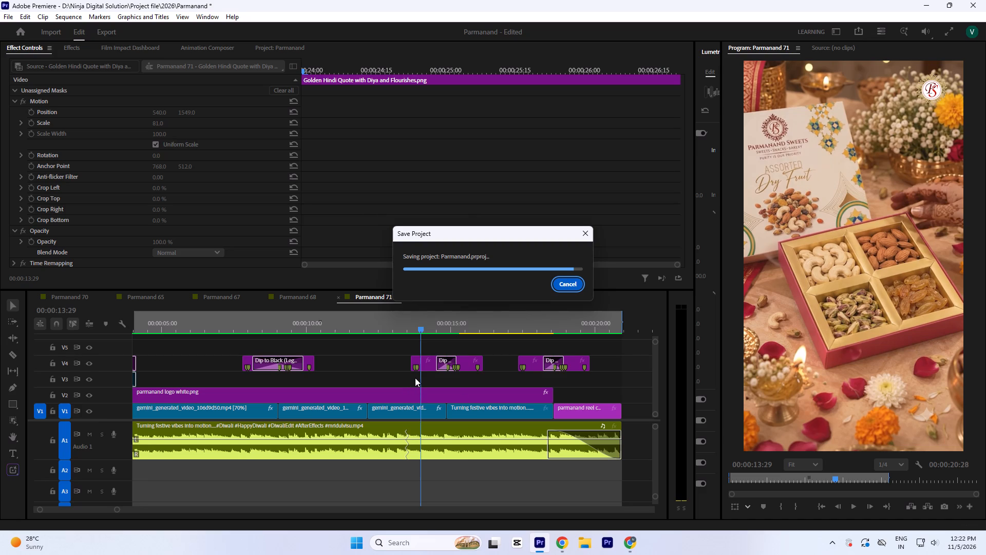
{"action": "key", "text": "Return"}
{"action": "key", "text": "minus"}
{"action": "key", "text": "minus"}
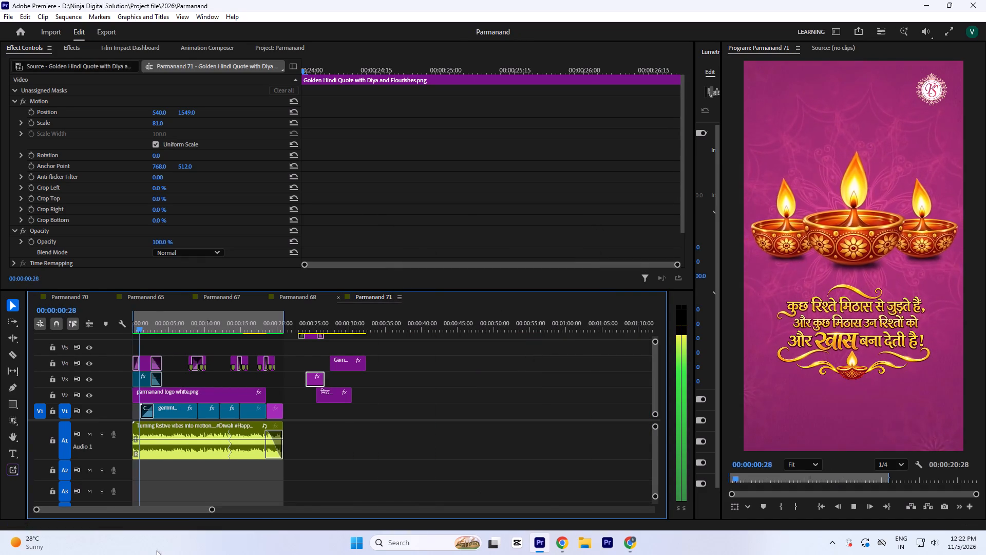
{"action": "key", "text": "space"}
Open the export settings for Parmanand 71 and go to the bitrate settings.
{"action": "key", "text": "ctrl+m"}
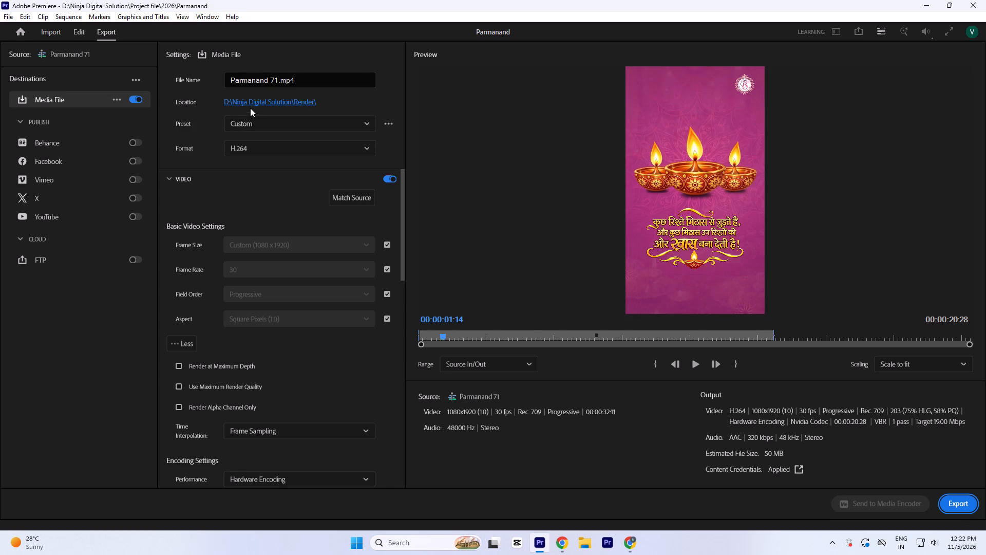
{"action": "scroll", "coordinate": [194, 406], "scroll_direction": "down", "scroll_amount": 20}
{"action": "scroll", "coordinate": [194, 406], "scroll_direction": "down", "scroll_amount": 17}
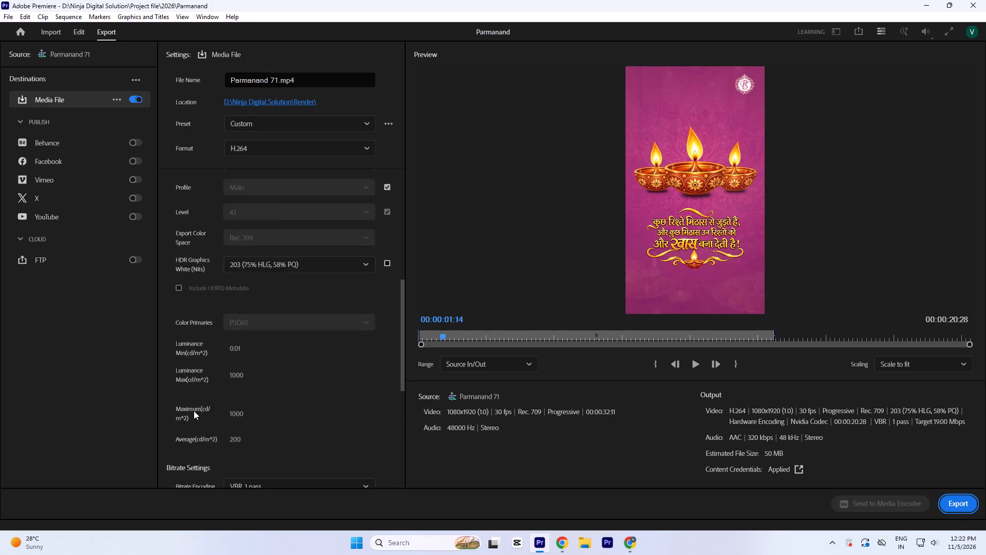
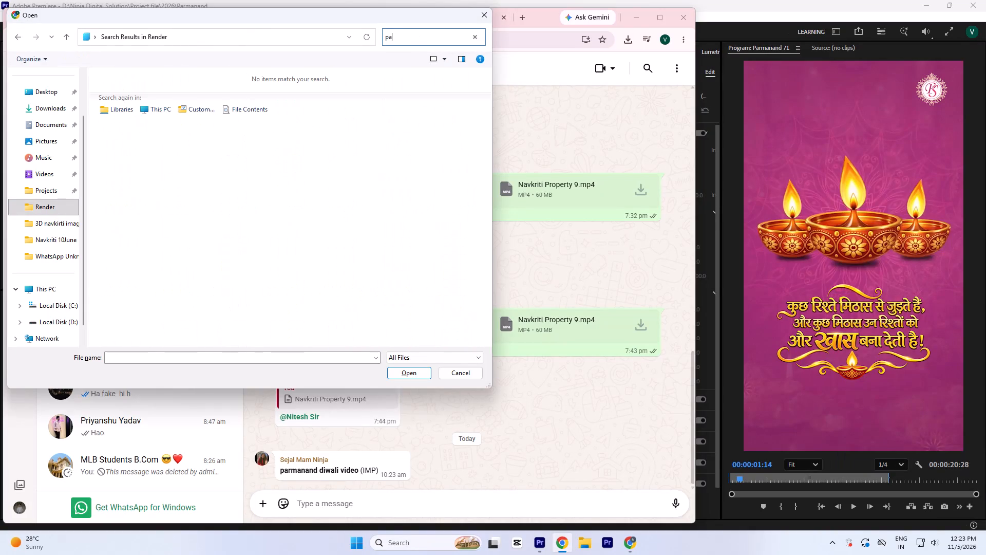
Search the Render folder for "par" and select the rendered Parmanand 71 video.
{"action": "key", "text": "r"}
{"action": "right_click", "coordinate": [120, 92]}
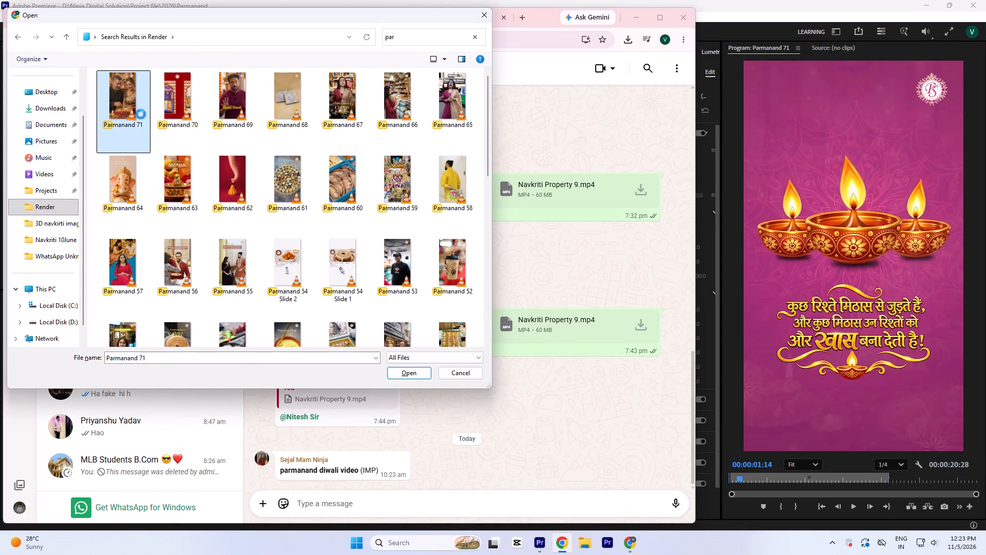
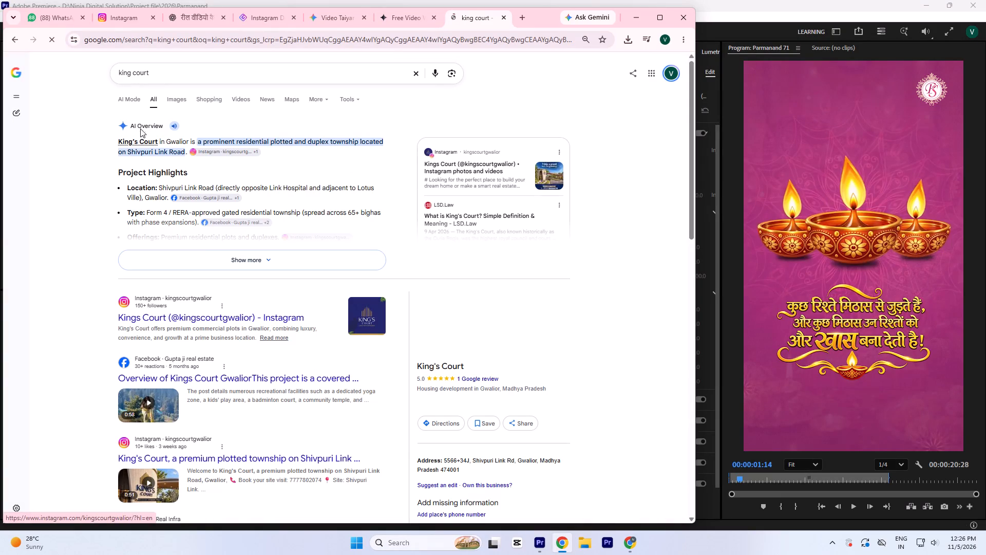
Show the "king court" search results in Google Maps and switch from satellite imagery to the standard map.
{"action": "left_click", "coordinate": [290, 97]}
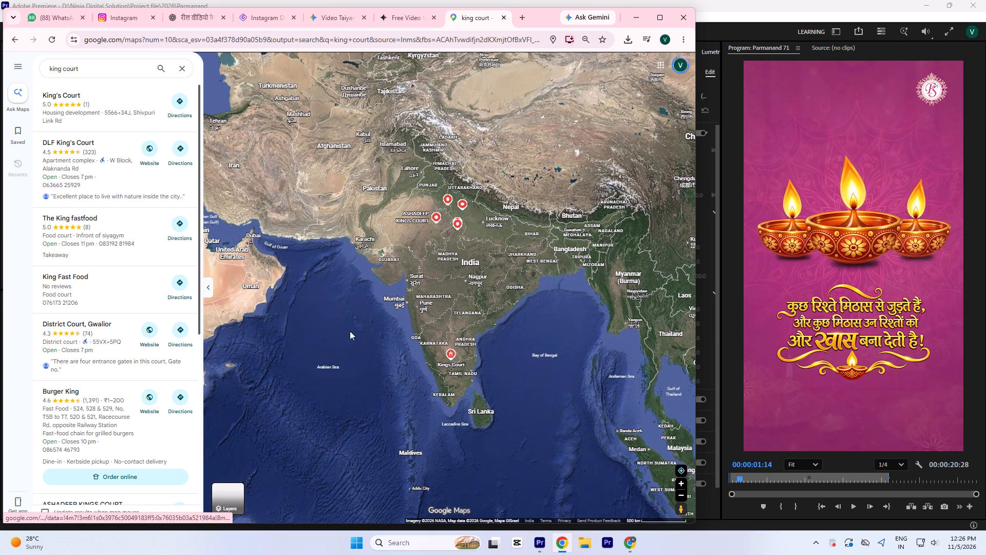
{"action": "left_click", "coordinate": [224, 493]}
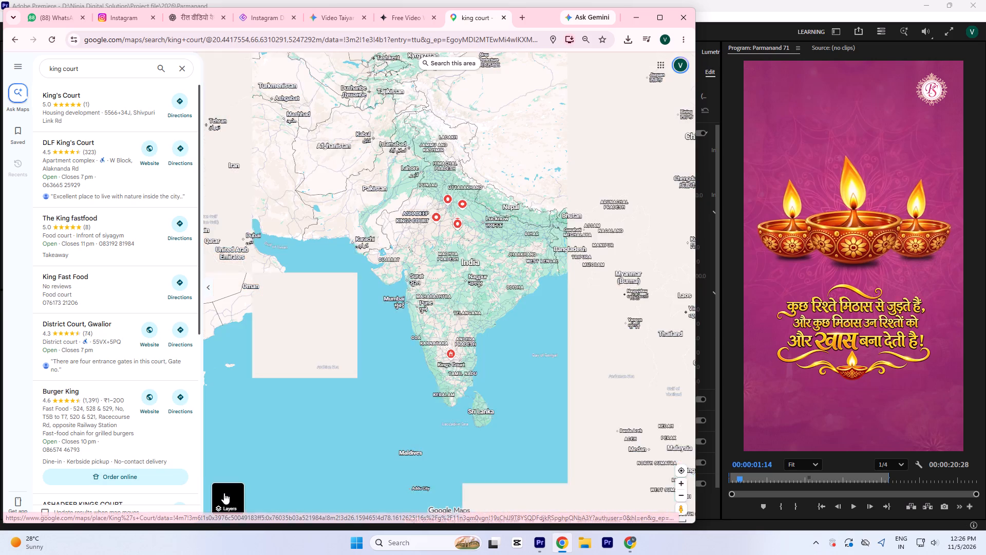
Examine the "king court" results on the map, closing in on the Kings Court marker in Bengaluru and its surrounding streets.
{"action": "scroll", "coordinate": [386, 382], "scroll_direction": "up", "scroll_amount": 5}
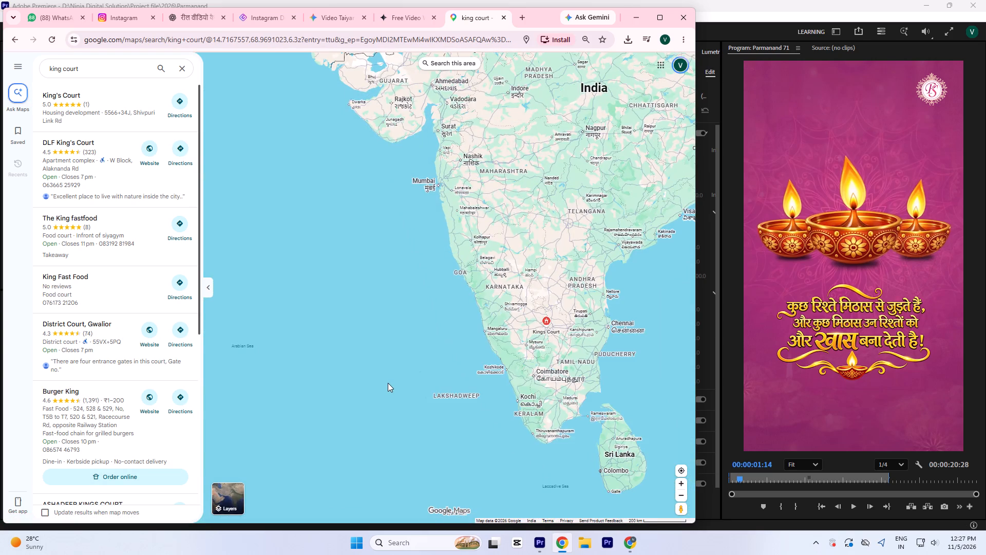
{"action": "scroll", "coordinate": [388, 383], "scroll_direction": "down", "scroll_amount": 12}
{"action": "scroll", "coordinate": [337, 399], "scroll_direction": "down", "scroll_amount": 4}
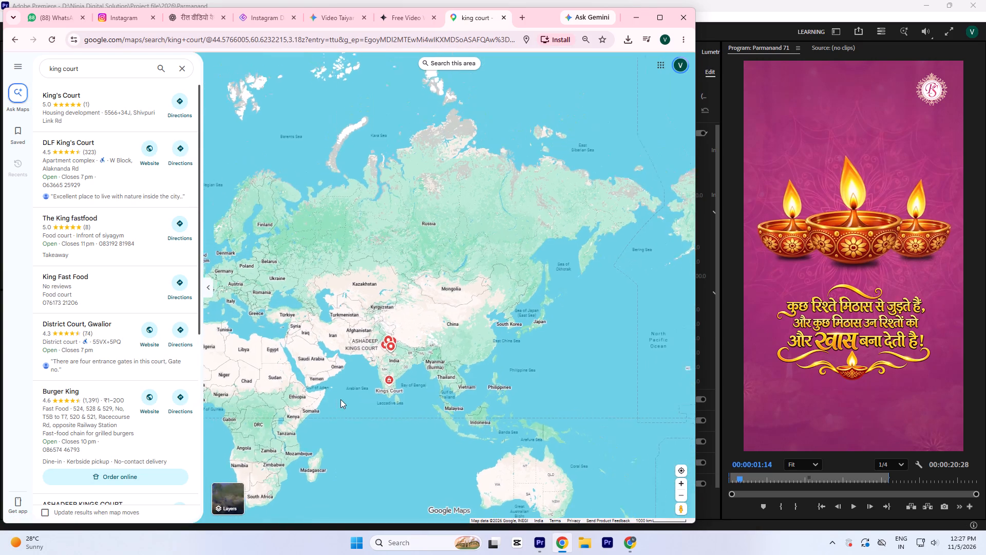
{"action": "scroll", "coordinate": [340, 399], "scroll_direction": "down", "scroll_amount": 1}
{"action": "scroll", "coordinate": [388, 364], "scroll_direction": "up", "scroll_amount": 6}
{"action": "scroll", "coordinate": [372, 440], "scroll_direction": "up", "scroll_amount": 5}
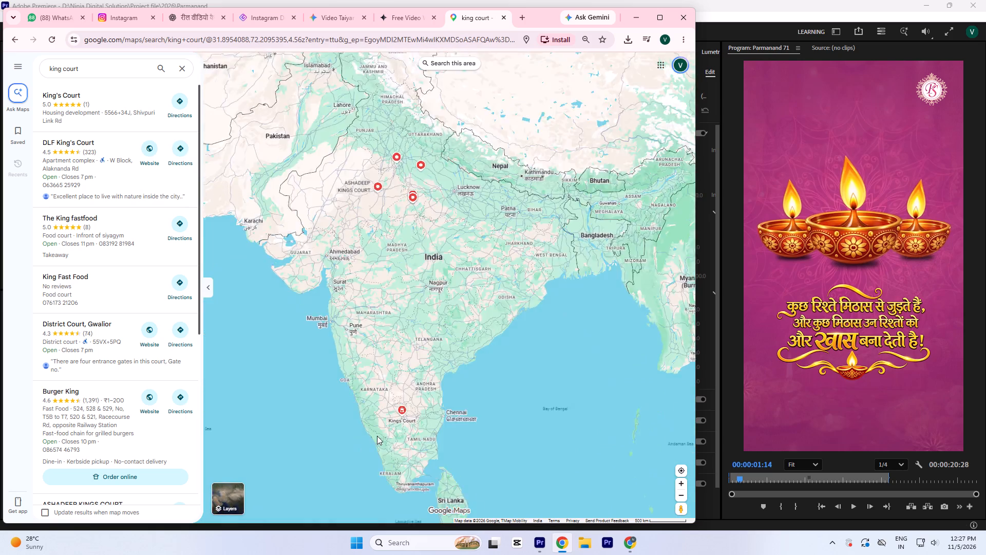
{"action": "scroll", "coordinate": [377, 436], "scroll_direction": "up", "scroll_amount": 11}
{"action": "scroll", "coordinate": [581, 283], "scroll_direction": "up", "scroll_amount": 10}
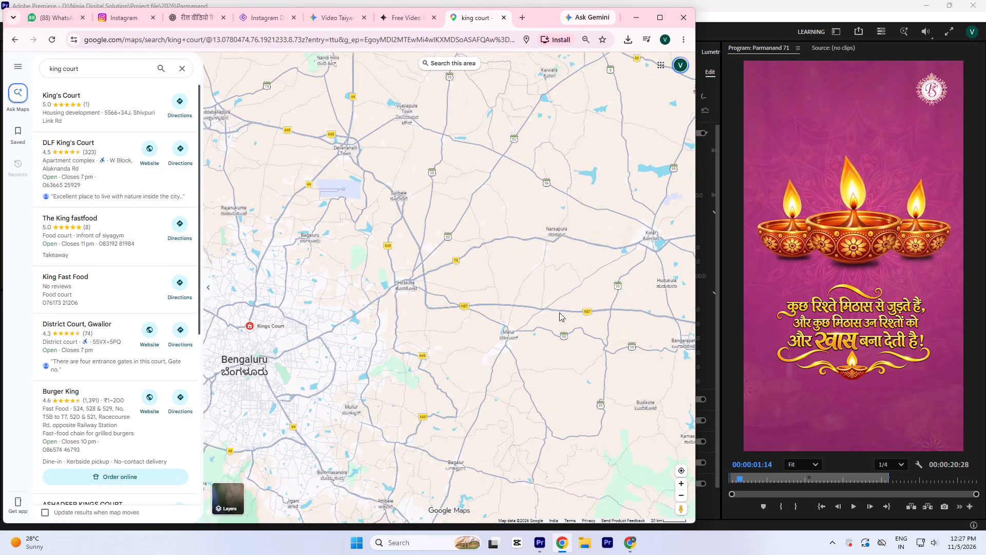
{"action": "scroll", "coordinate": [220, 332], "scroll_direction": "up", "scroll_amount": 4}
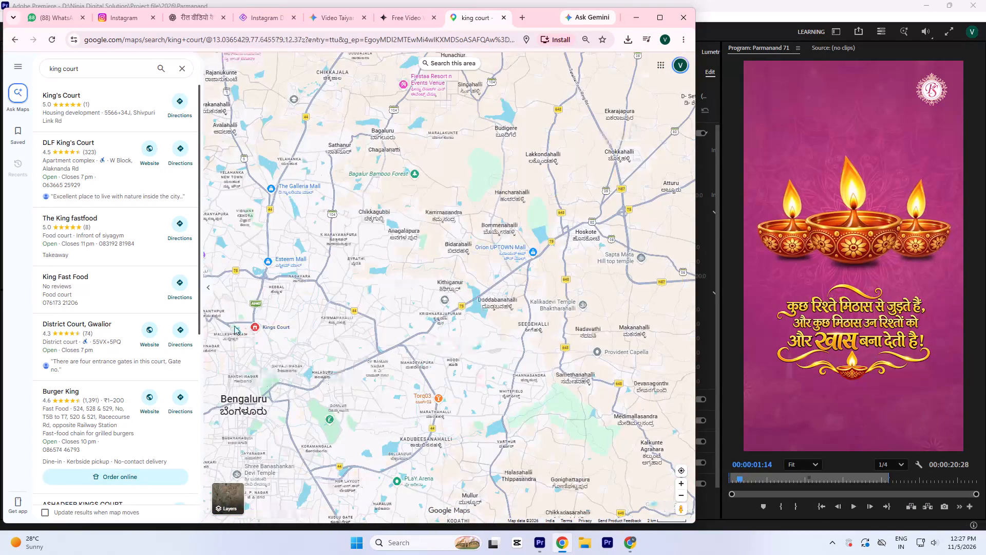
{"action": "scroll", "coordinate": [234, 326], "scroll_direction": "up", "scroll_amount": 17}
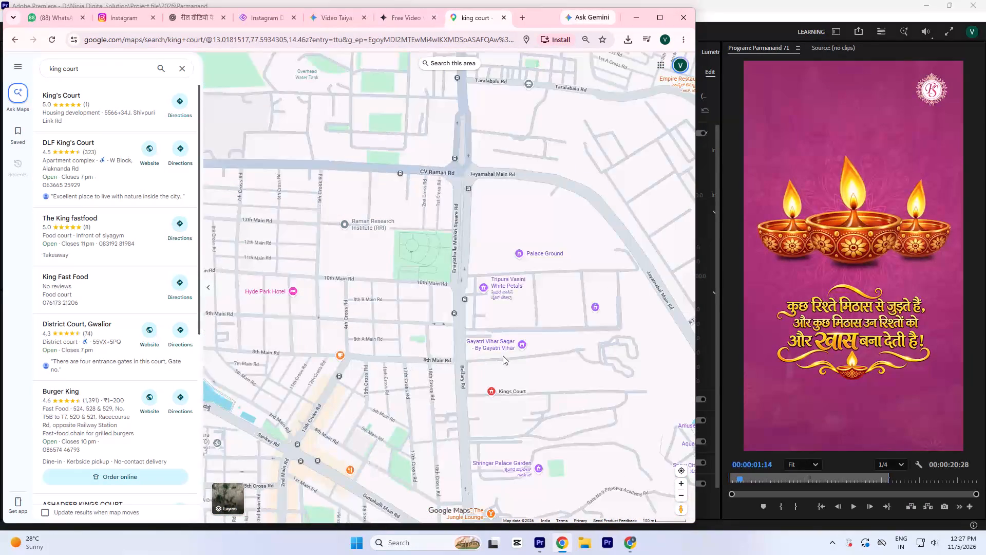
{"action": "scroll", "coordinate": [574, 436], "scroll_direction": "up", "scroll_amount": 7}
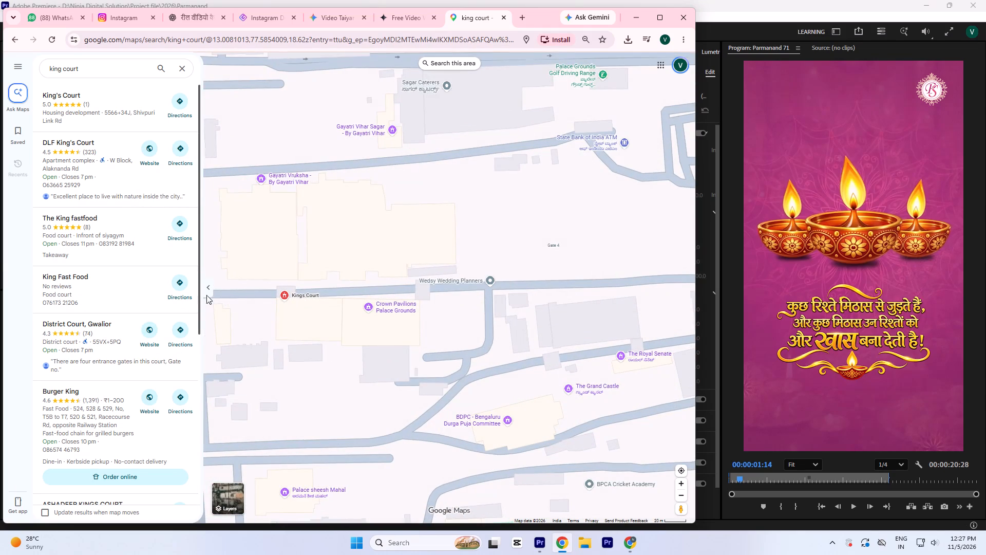
{"action": "scroll", "coordinate": [225, 300], "scroll_direction": "up", "scroll_amount": 3}
{"action": "left_click_drag", "start_coordinate": [317, 291], "coordinate": [402, 286]}
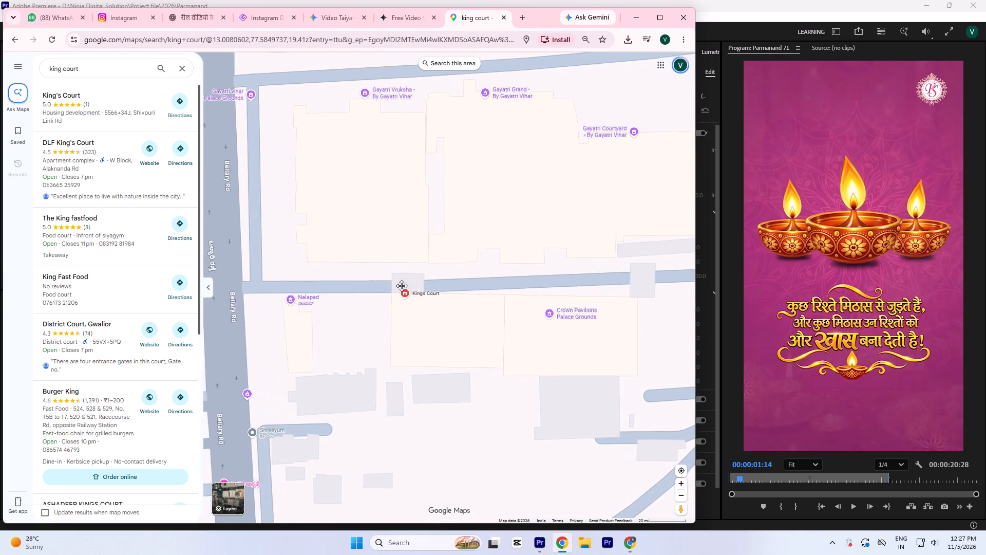
{"action": "left_click_drag", "start_coordinate": [402, 286], "coordinate": [458, 275]}
{"action": "scroll", "coordinate": [465, 268], "scroll_direction": "up", "scroll_amount": 3}
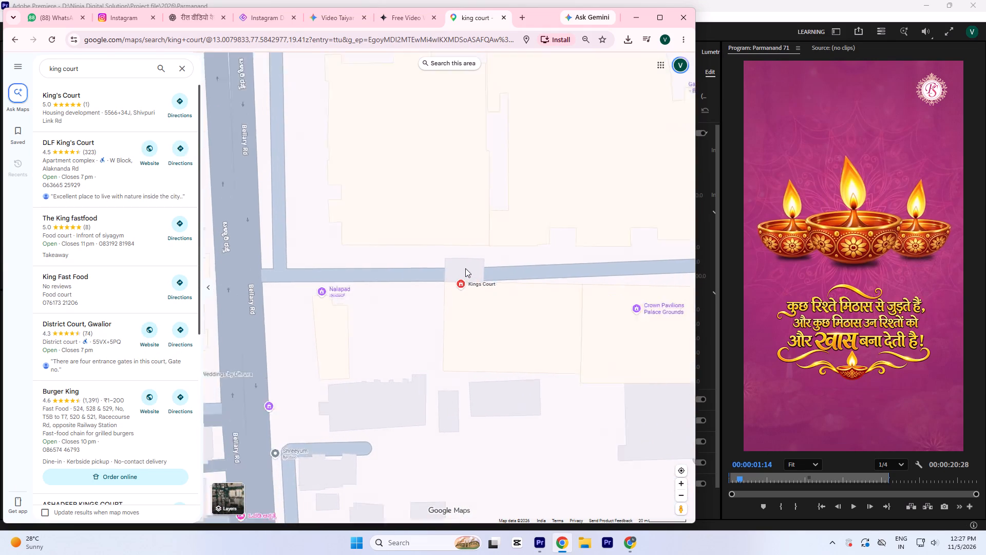
{"action": "scroll", "coordinate": [427, 287], "scroll_direction": "up", "scroll_amount": 10}
{"action": "scroll", "coordinate": [426, 288], "scroll_direction": "down", "scroll_amount": 10}
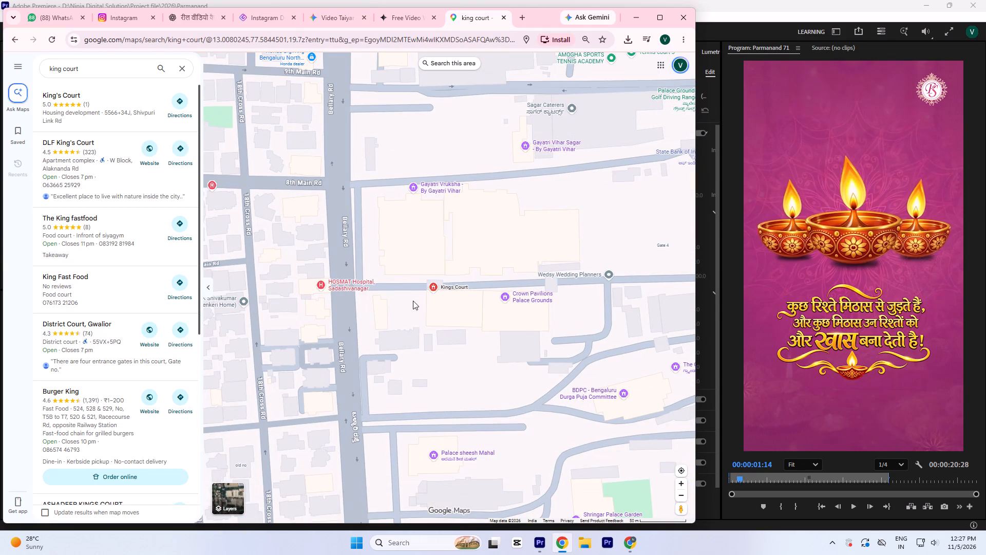
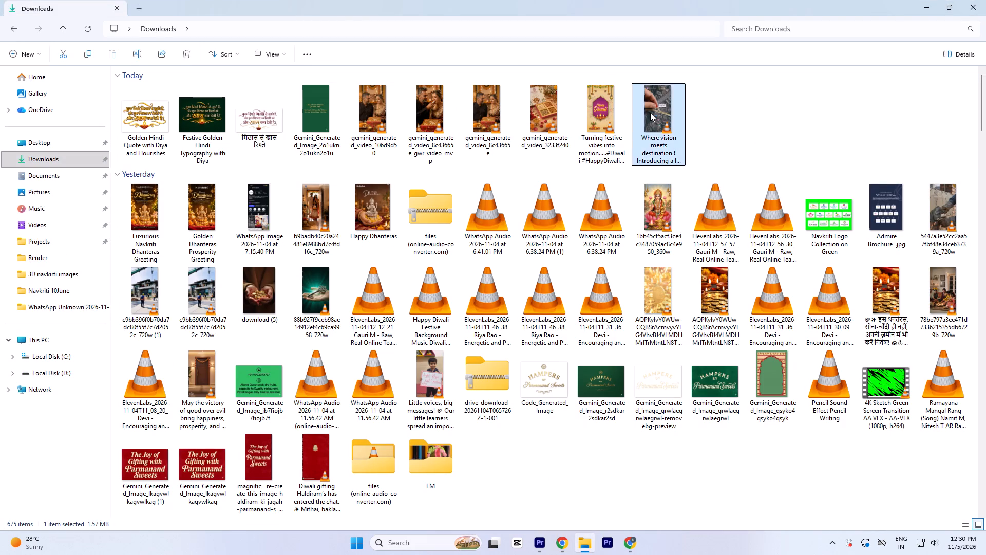
{"action": "key", "text": "space"}
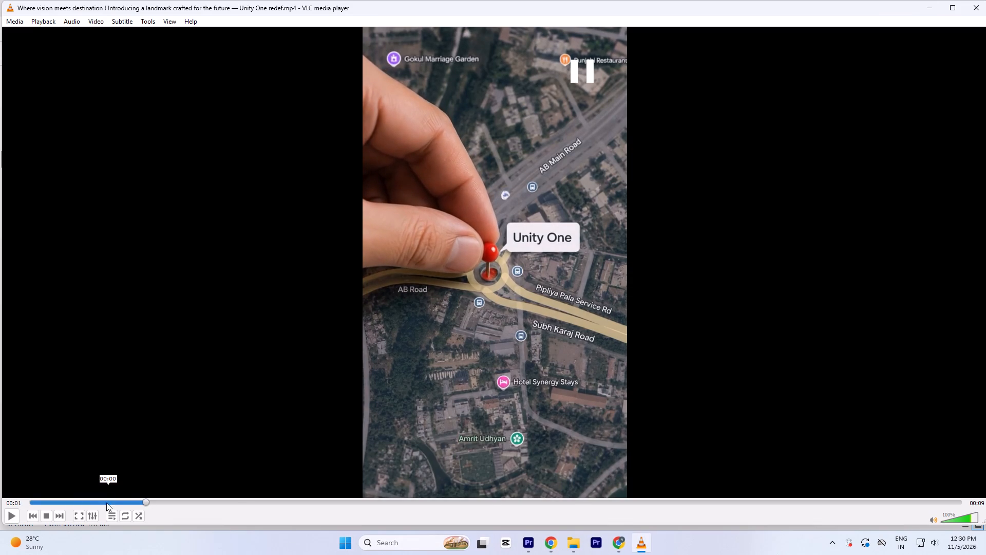
{"action": "left_click_drag", "start_coordinate": [96, 502], "coordinate": [75, 513]}
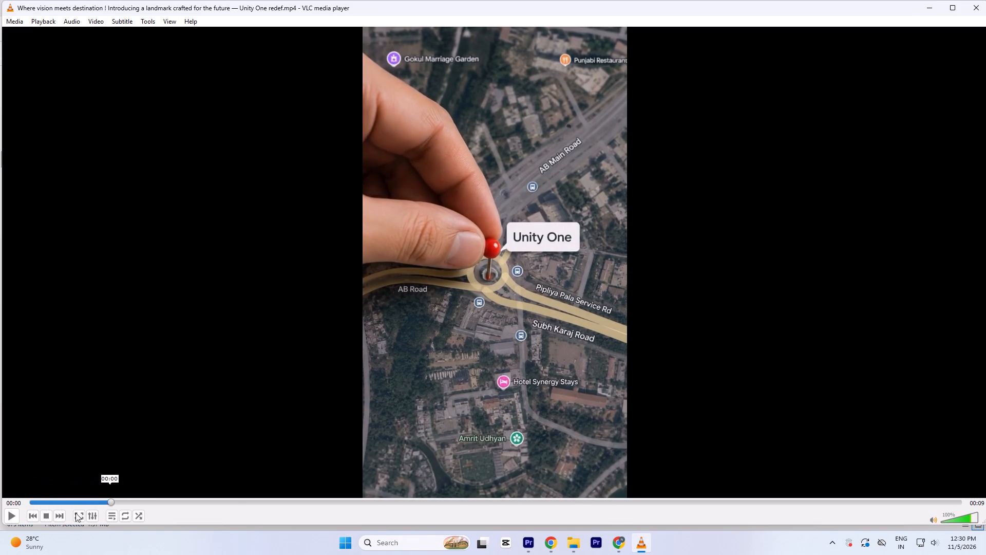
{"action": "left_click_drag", "start_coordinate": [75, 513], "coordinate": [274, 517]}
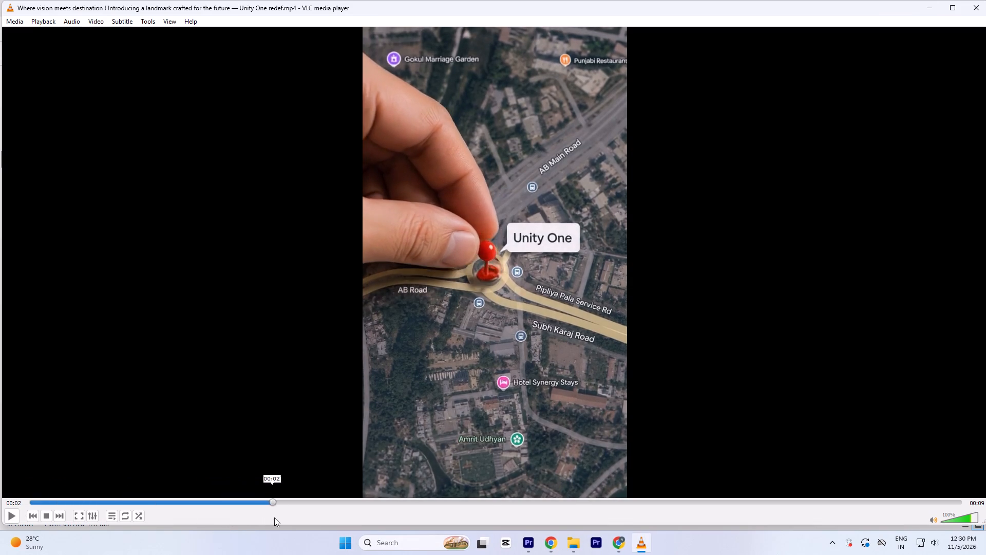
{"action": "left_click_drag", "start_coordinate": [274, 517], "coordinate": [251, 535]}
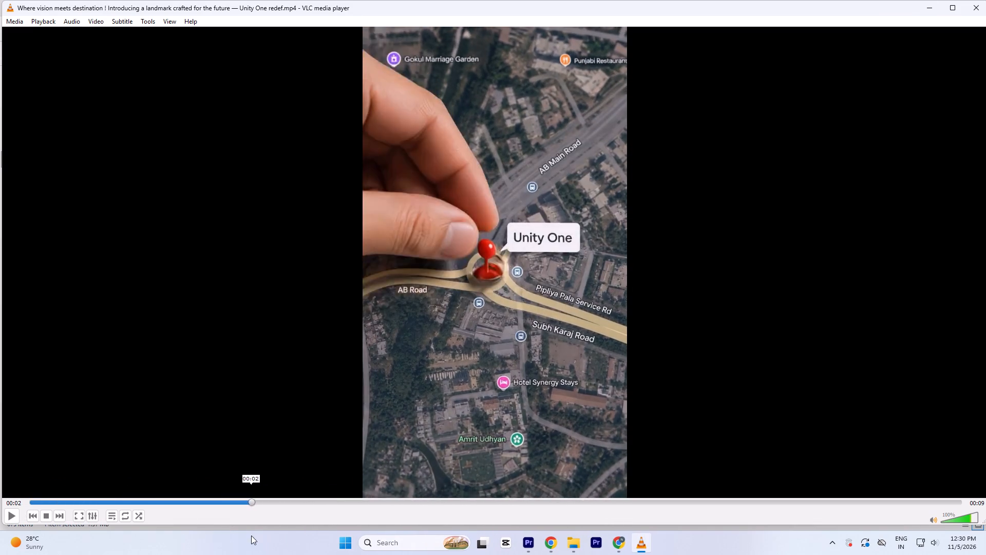
{"action": "left_click_drag", "start_coordinate": [251, 535], "coordinate": [404, 543]}
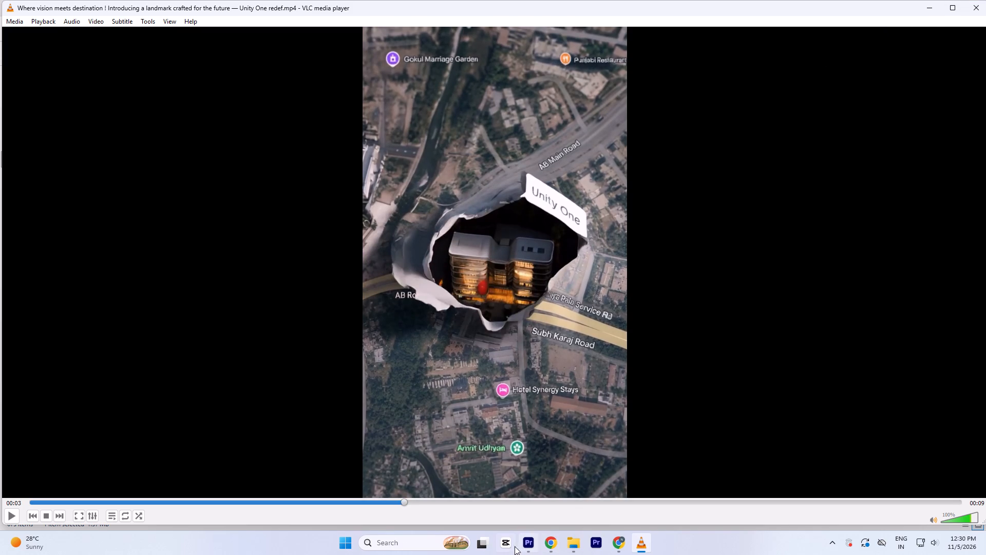
In Premiere Pro, move the Parmanand reel cover end clip from V1 to V2 beyond the other parked clips.
{"action": "left_click", "coordinate": [536, 543]}
{"action": "left_click", "coordinate": [272, 323]}
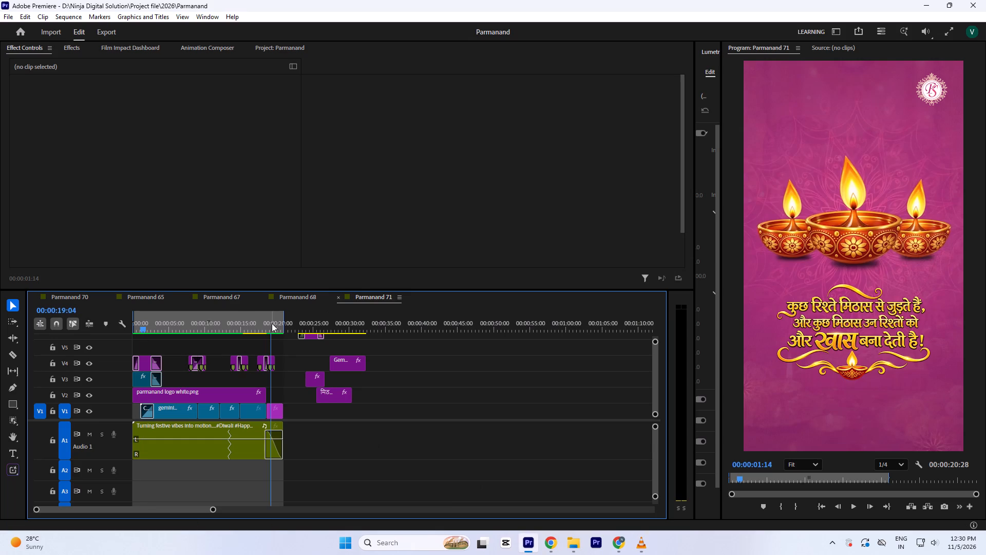
{"action": "left_click", "coordinate": [276, 326]}
{"action": "key", "text": "equal"}
{"action": "key", "text": "equal"}
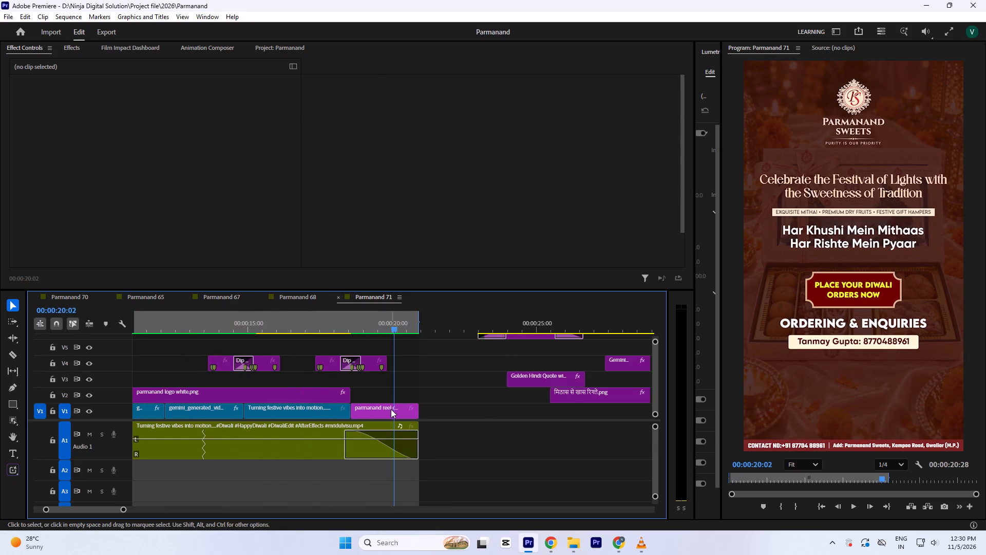
{"action": "left_click_drag", "start_coordinate": [391, 409], "coordinate": [604, 403]}
{"action": "key", "text": "minus"}
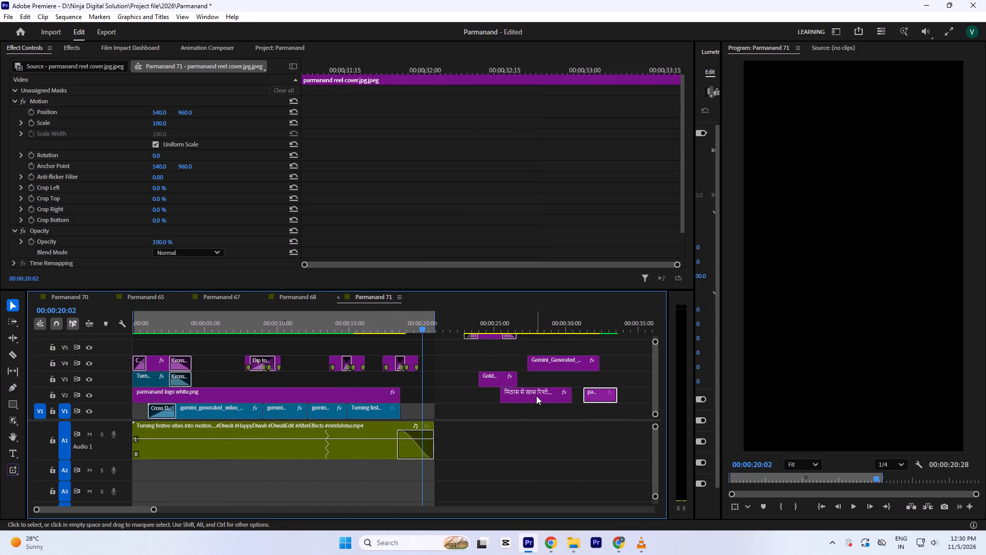
Move the last pair of adjustment layers with their Dip to Black transition from V4 to V2, starting just after 00:00:21:00.
{"action": "key", "text": "Tab"}
{"action": "type", "text": "`=="}
{"action": "left_click_drag", "start_coordinate": [416, 188], "coordinate": [481, 238]}
{"action": "left_click_drag", "start_coordinate": [499, 245], "coordinate": [719, 265]}
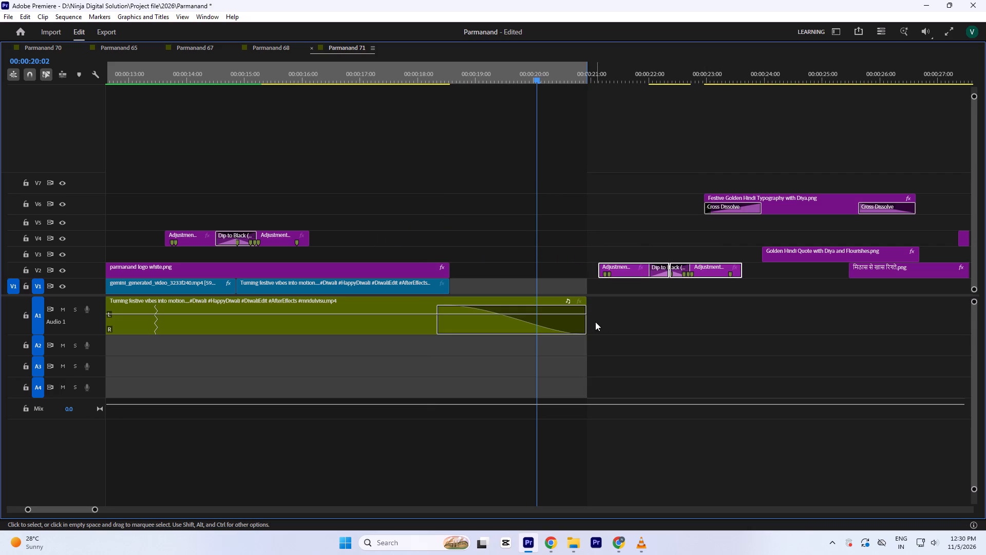
Trim the end of the A1 music clip back to the end of the last V1 video clip.
{"action": "left_click_drag", "start_coordinate": [588, 307], "coordinate": [451, 316]}
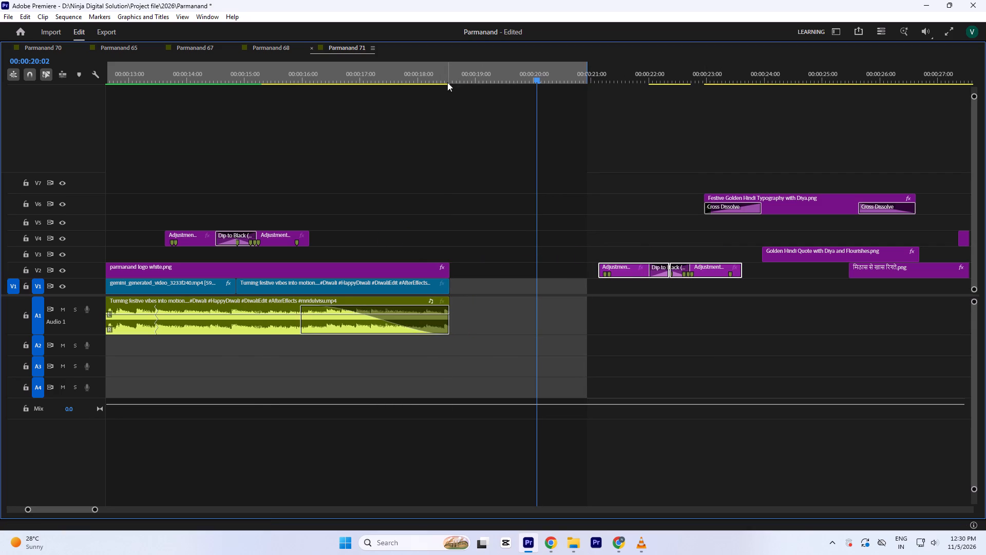
Set the sequence's out point at the end of the last V1 video clip.
{"action": "left_click", "coordinate": [448, 74]}
{"action": "type", "text": "=="}
{"action": "key", "text": "equal"}
{"action": "key", "text": "equal"}
{"action": "left_click", "coordinate": [553, 79]}
{"action": "type", "text": "o`--"}
{"action": "key", "text": "minus"}
{"action": "key", "text": "minus"}
Play back the dry-fruit box shot from about 00:00:13:15 to review the section leading into the remaining Dip to Black transition.
{"action": "left_click", "coordinate": [258, 314]}
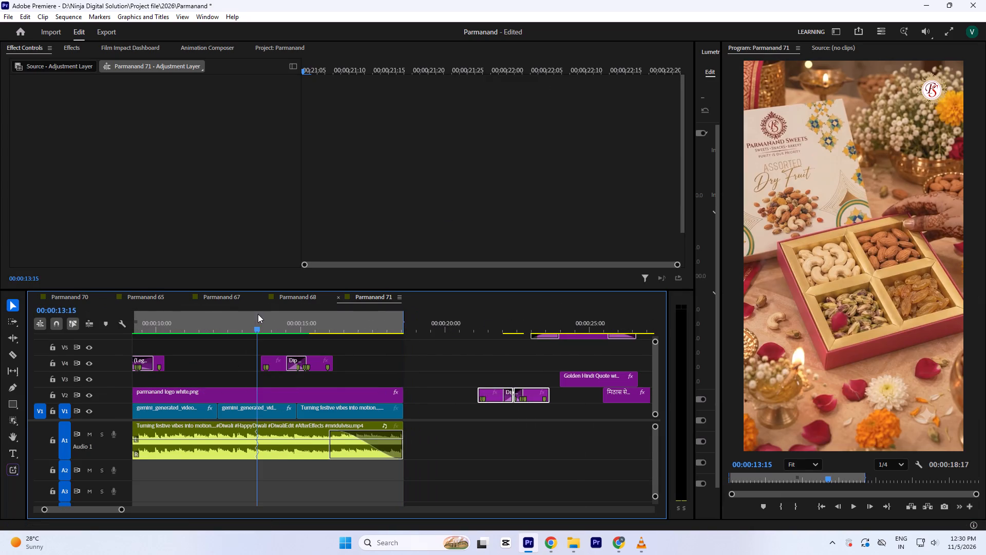
{"action": "key", "text": "space"}
{"action": "key", "text": "space"}
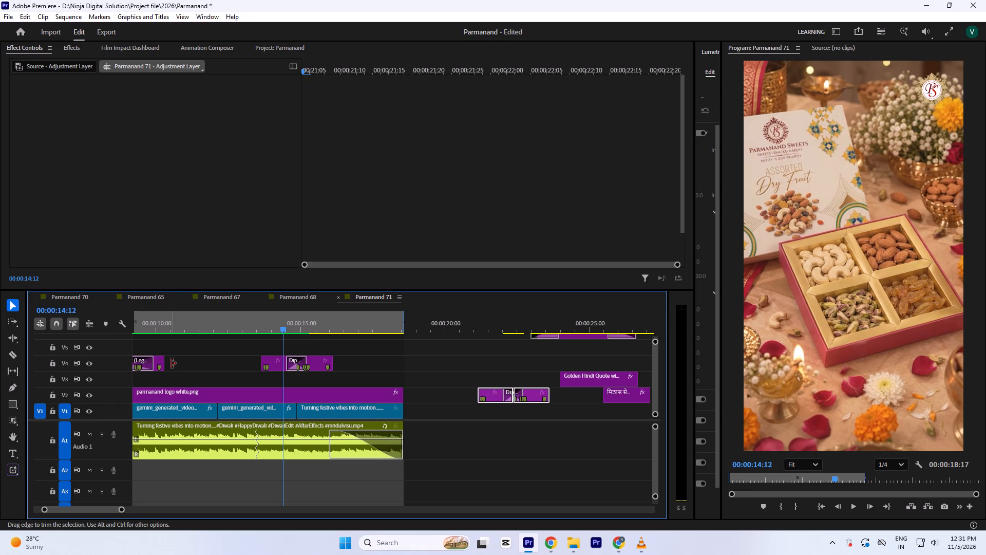
{"action": "left_click", "coordinate": [267, 323]}
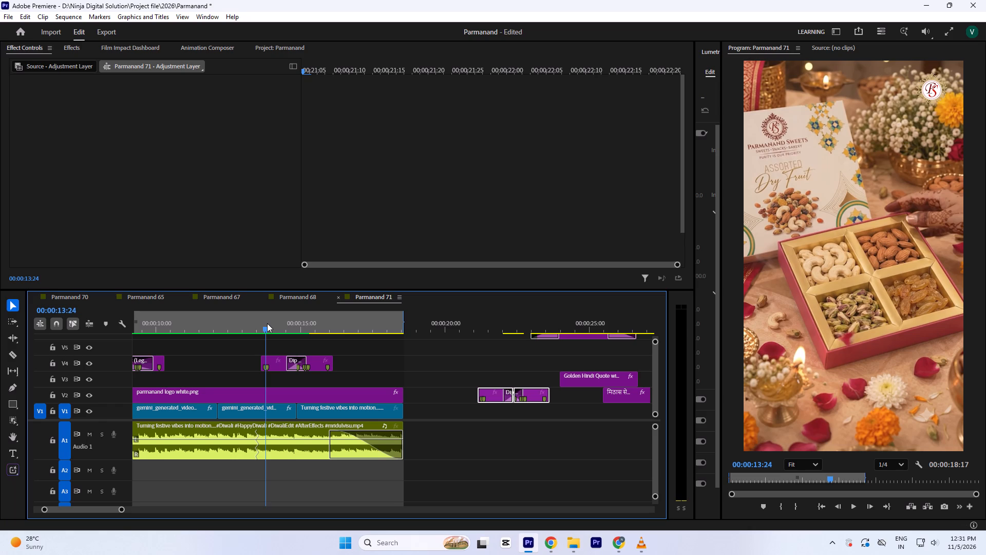
{"action": "left_click", "coordinate": [259, 327]}
{"action": "key", "text": "Return"}
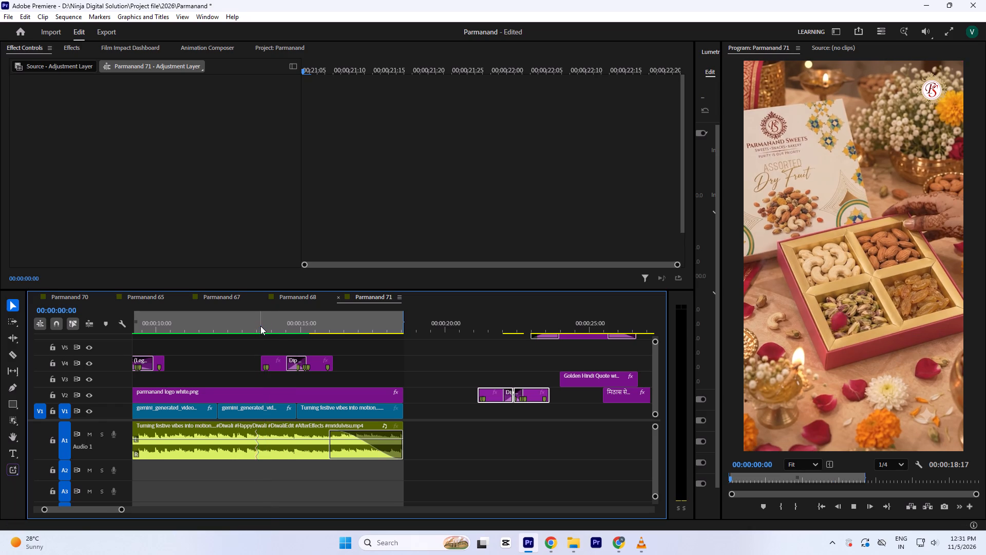
Play back the opening of the Parmanand 71 sequence from 00:00:00:00 to review the diya title section, stopping shortly after one second.
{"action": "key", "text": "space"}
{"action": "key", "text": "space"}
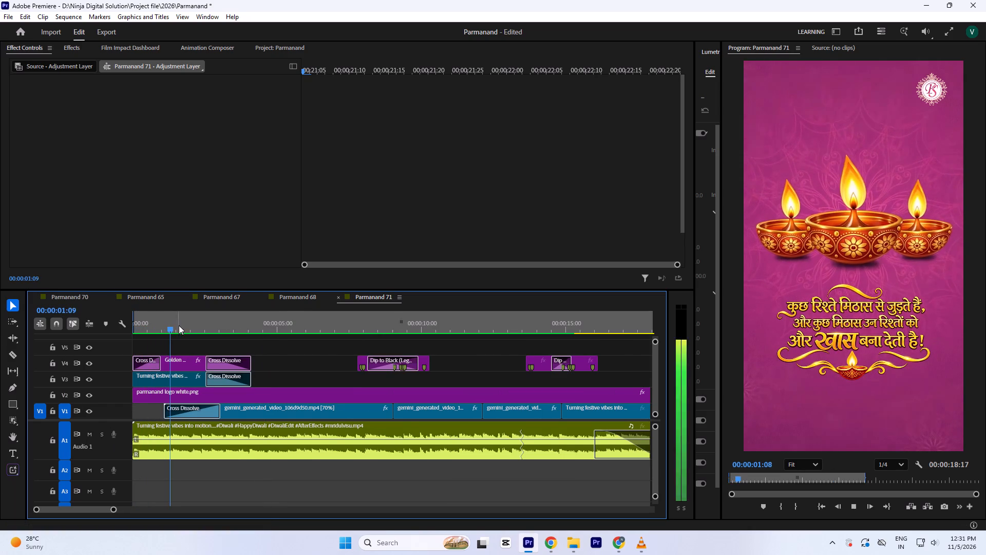